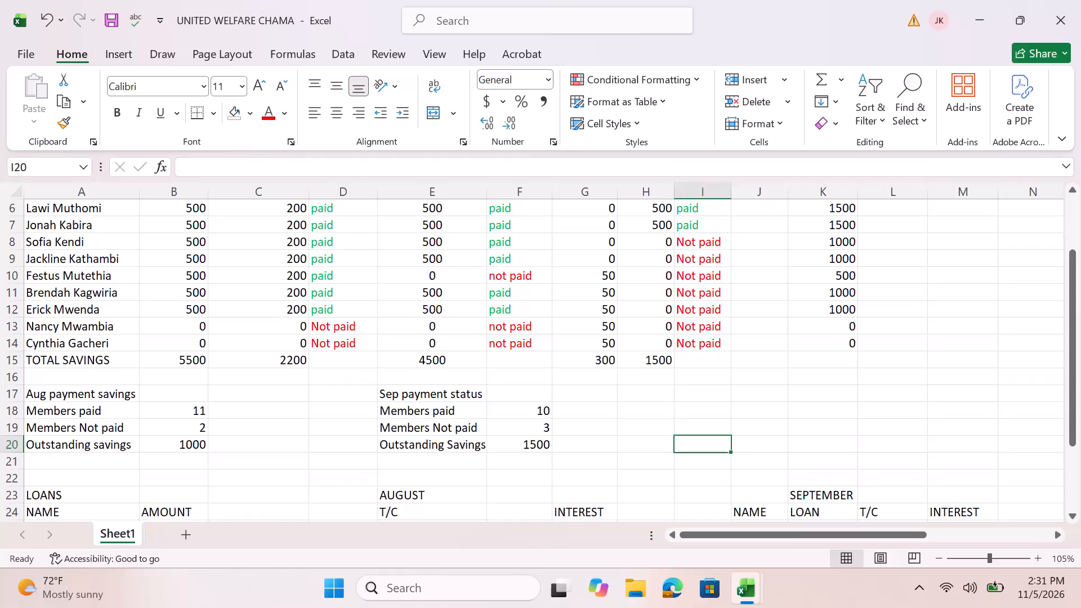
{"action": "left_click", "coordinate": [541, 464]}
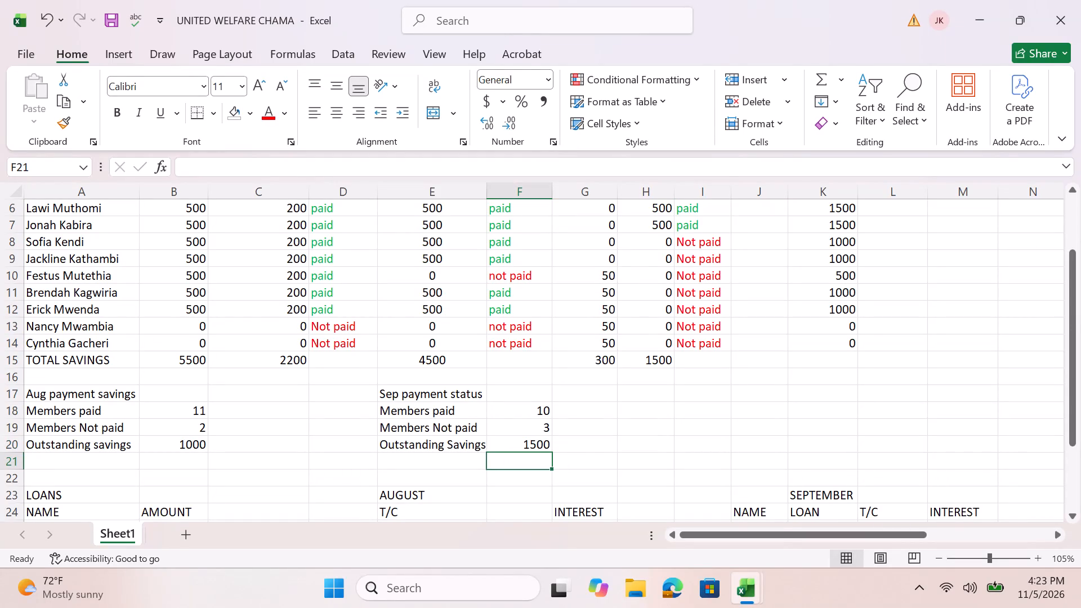
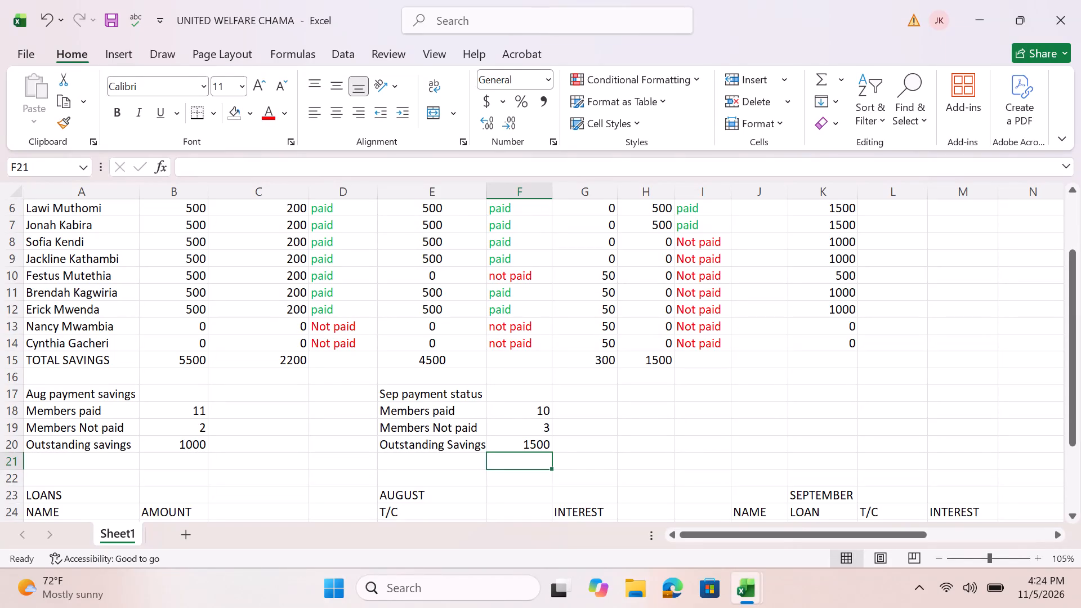
Clear the existing Aug Status entry in cell D2 of the first member's row.
{"action": "scroll", "coordinate": [303, 259], "scroll_direction": "up", "scroll_amount": 8}
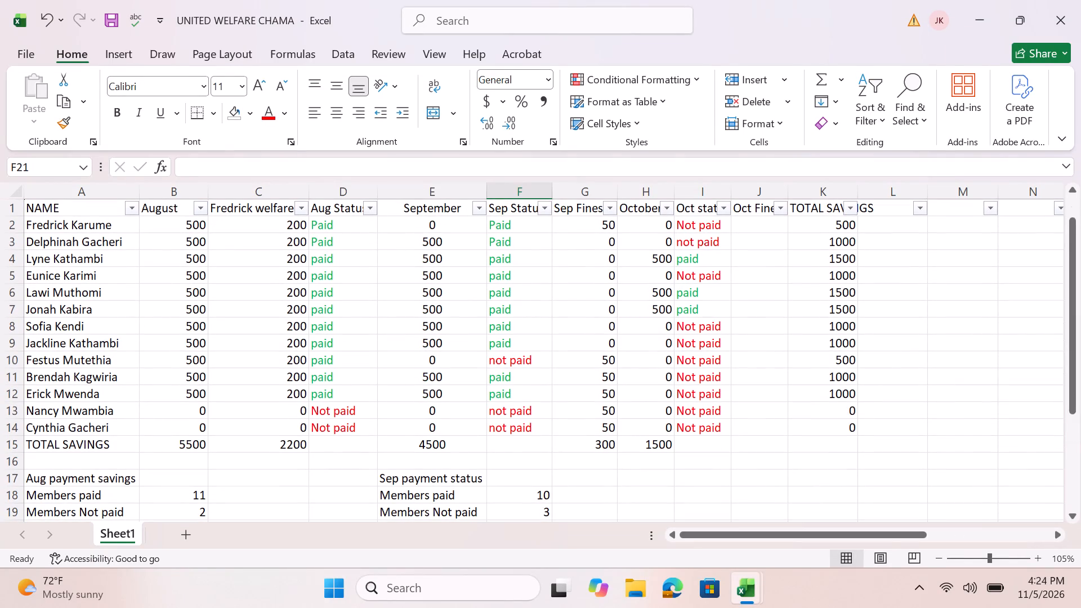
{"action": "left_click", "coordinate": [317, 241]}
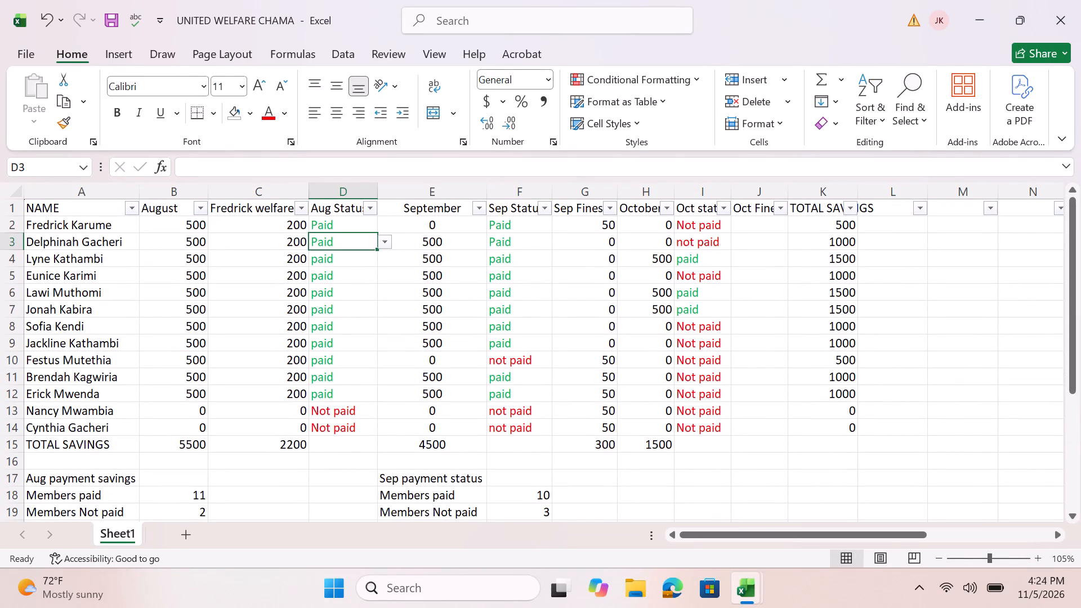
{"action": "left_click", "coordinate": [315, 224]}
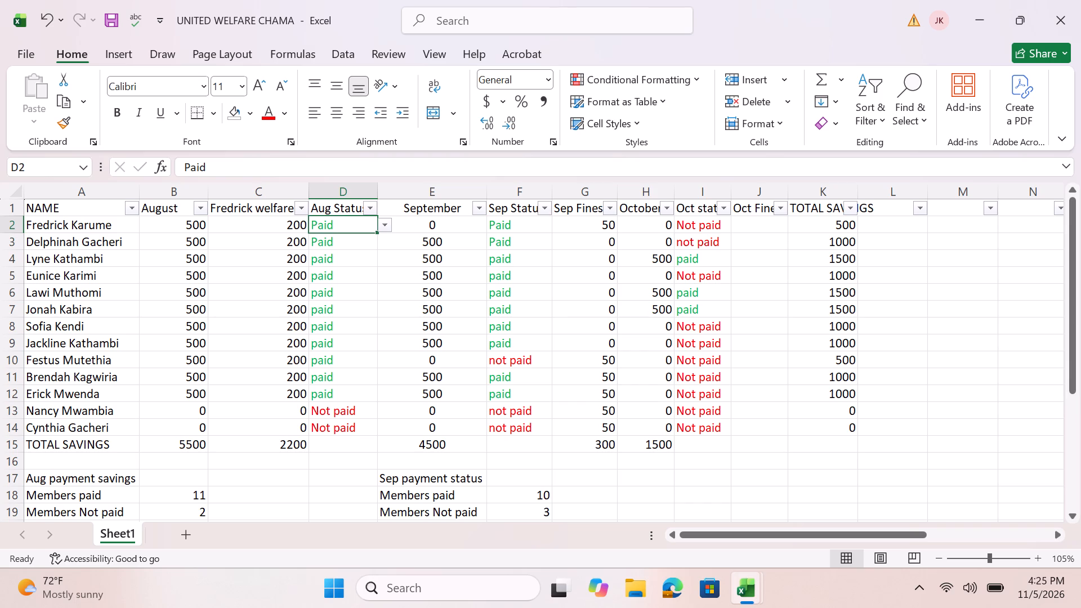
{"action": "left_click", "coordinate": [334, 222]}
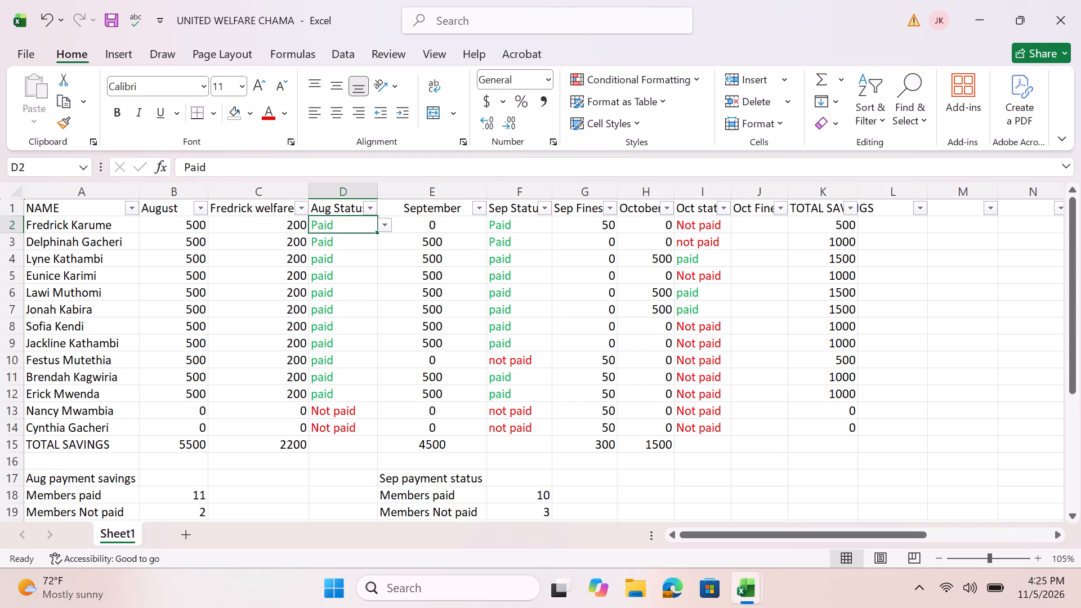
{"action": "triple_click", "coordinate": [343, 228]}
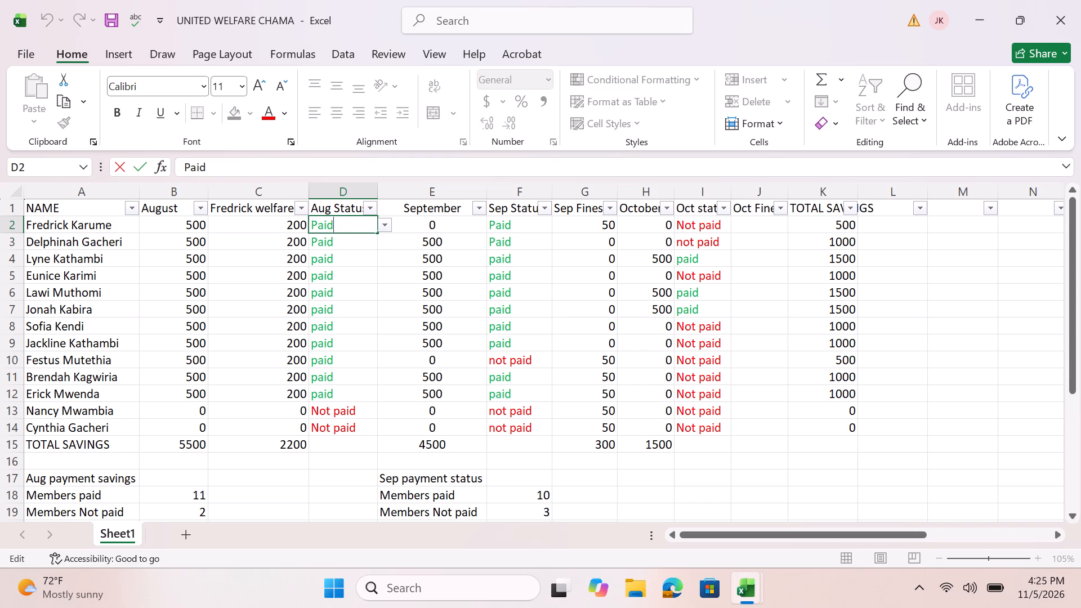
{"action": "key", "text": "BackSpace"}
{"action": "key", "text": "BackSpace"}
{"action": "key", "text": "BackSpace"}
{"action": "key", "text": "BackSpace"}
{"action": "left_click", "coordinate": [364, 245]}
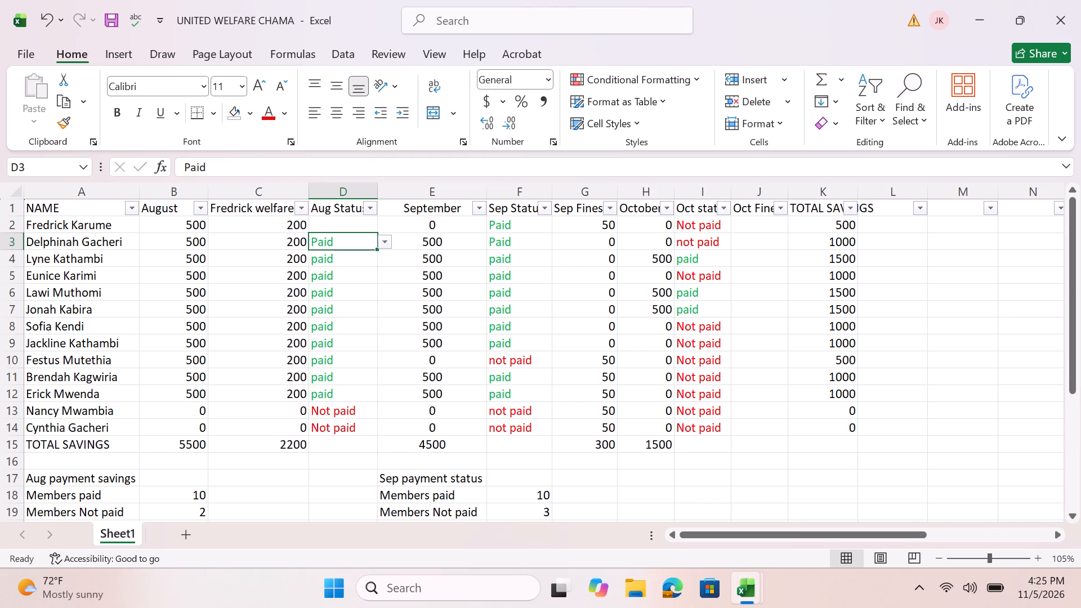
Enter the formula =IF(B2=500,"Paid","Not paid") in cell D2 of the Aug Status column.
{"action": "left_click", "coordinate": [345, 219]}
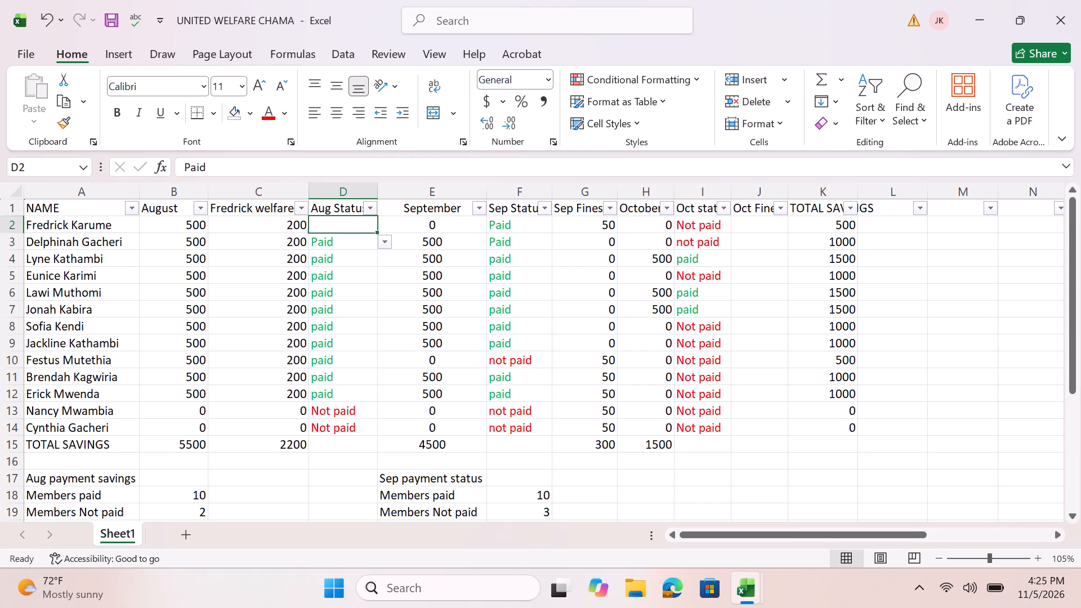
{"action": "key", "text": "equal"}
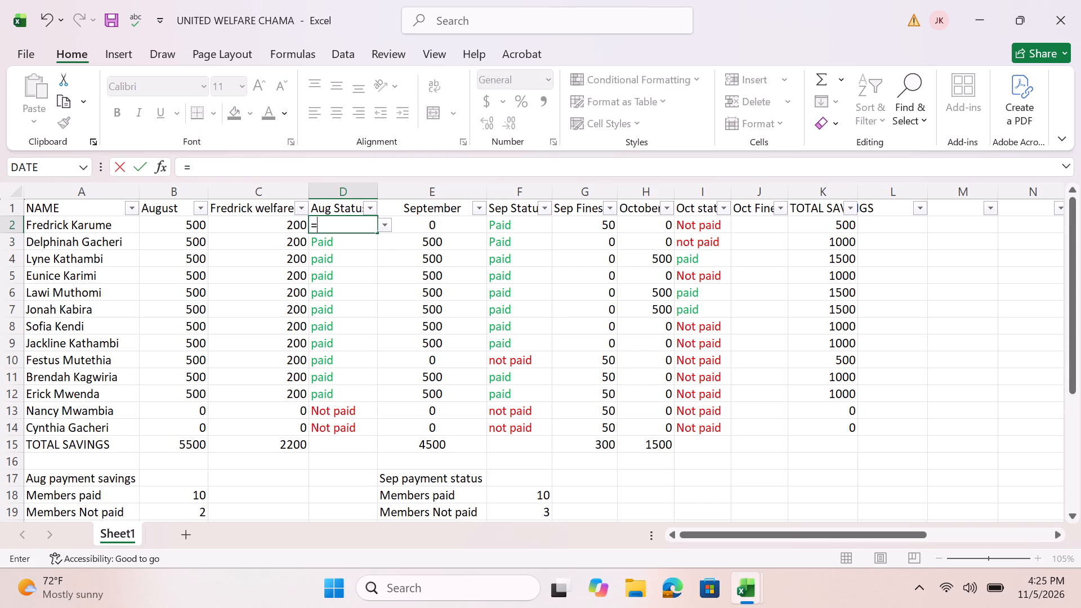
{"action": "type", "text": "IF"}
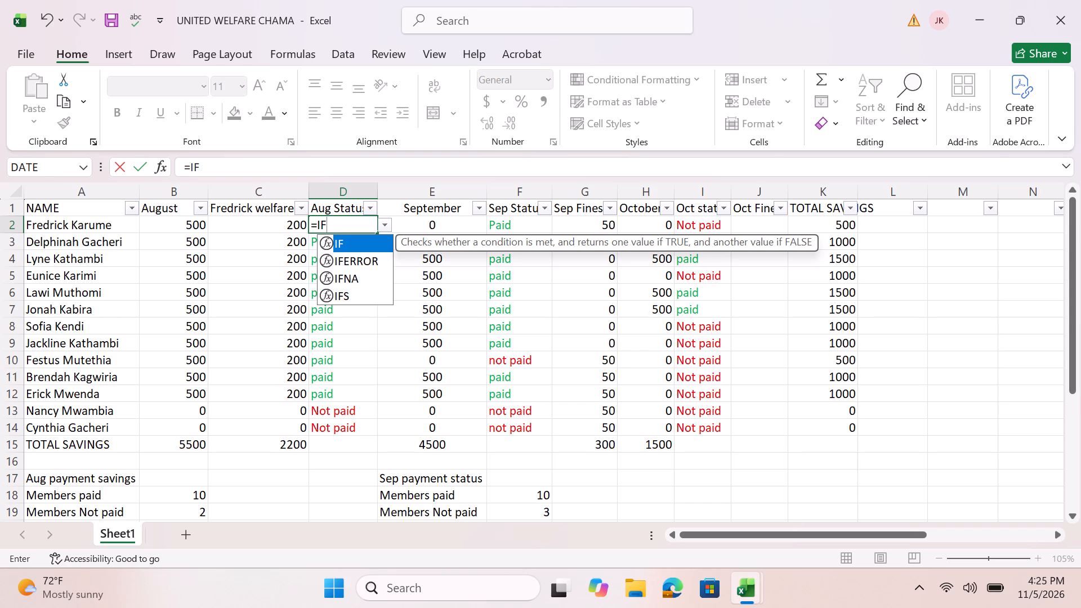
{"action": "key", "text": "shift+parenleft"}
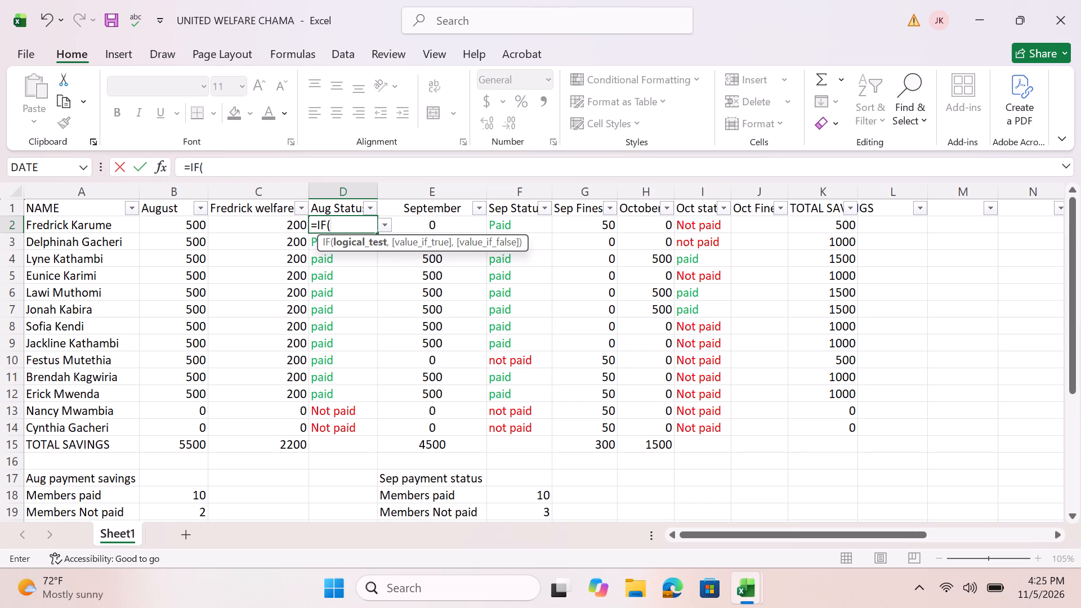
{"action": "key", "text": "b"}
{"action": "key", "text": "2"}
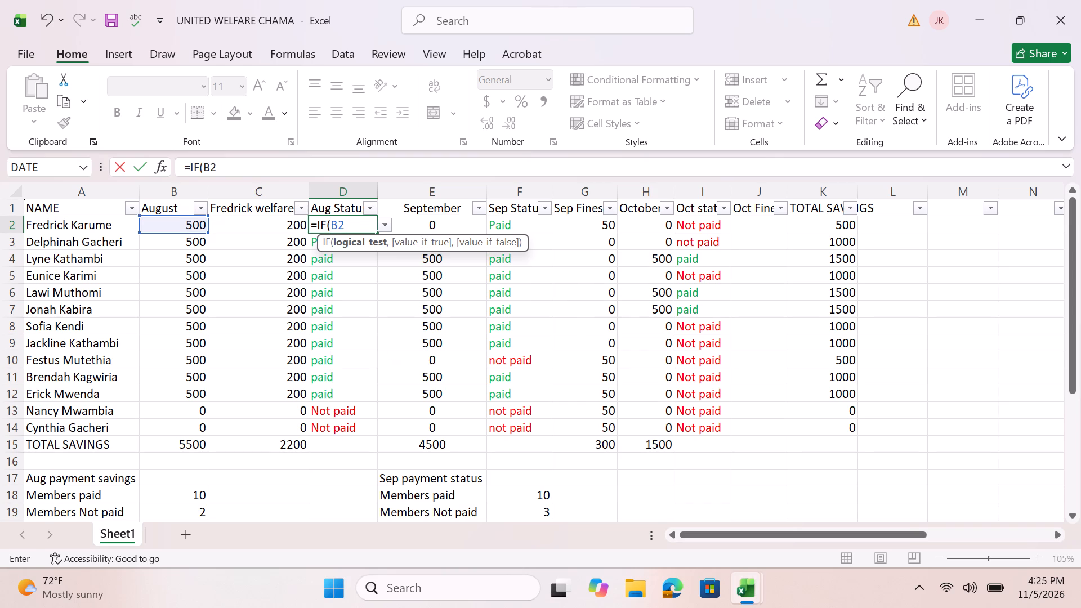
{"action": "key", "text": "equal"}
{"action": "type", "text": "500"}
{"action": "key", "text": "comma"}
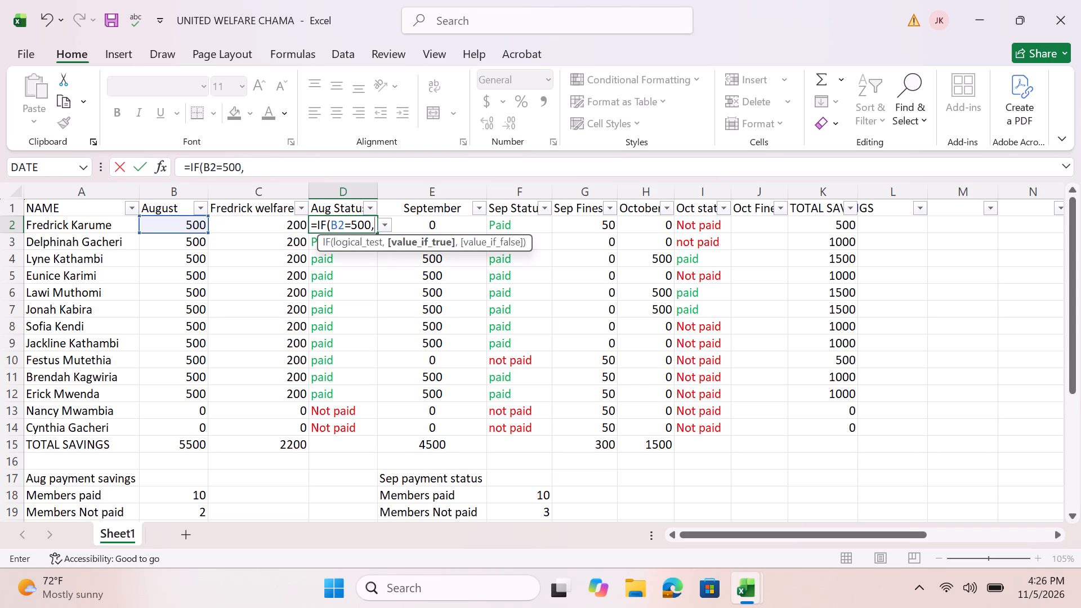
{"action": "key", "text": "shift+quotedbl"}
{"action": "type", "text": "aid"}
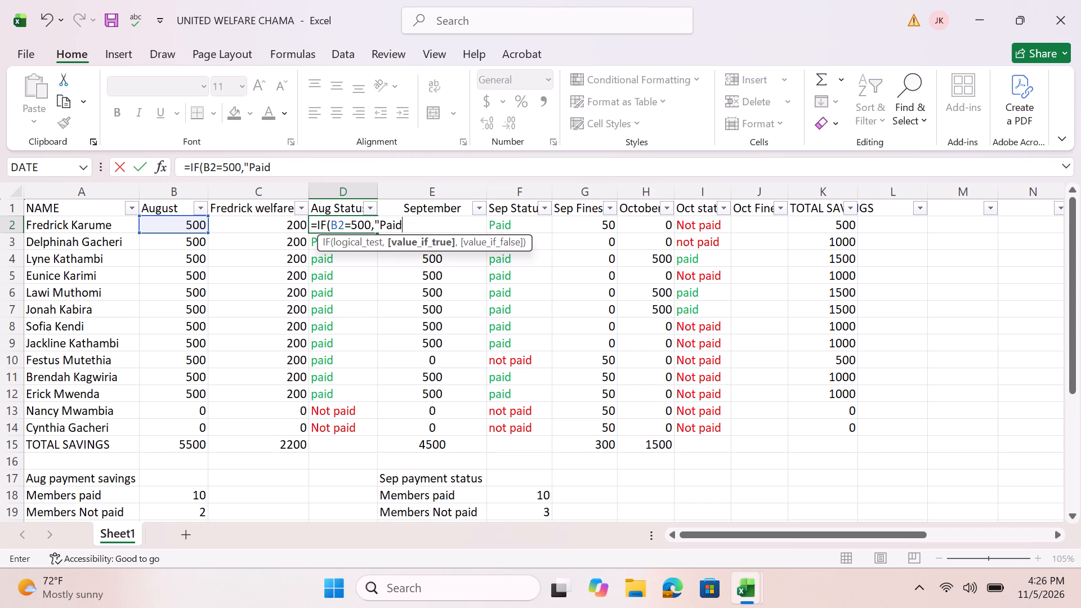
{"action": "key", "text": "shift+quotedbl"}
{"action": "key", "text": "comma"}
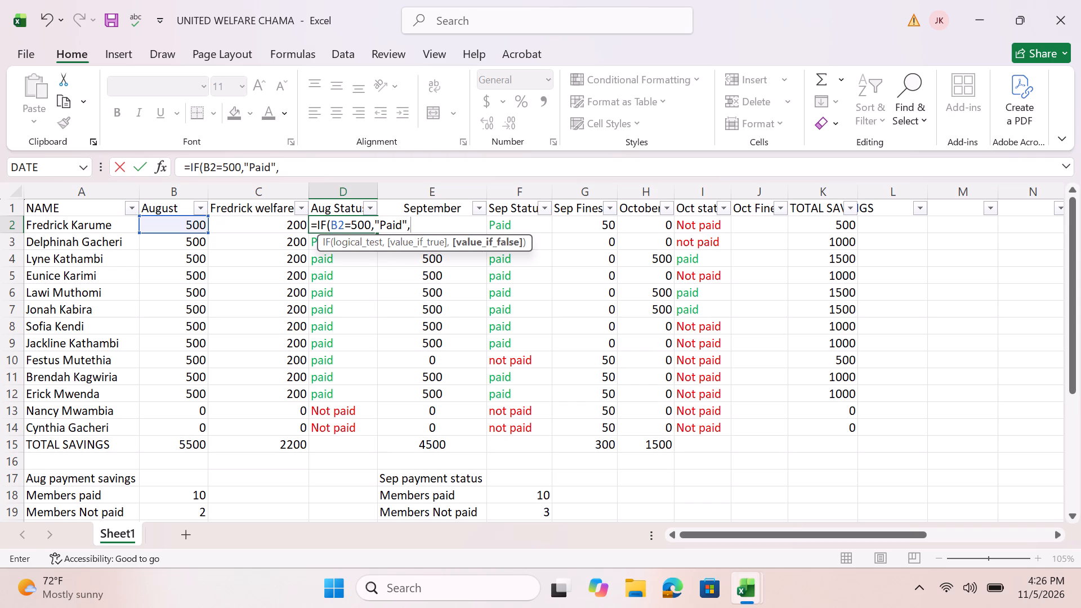
{"action": "key", "text": "semicolon"}
{"action": "key", "text": "BackSpace"}
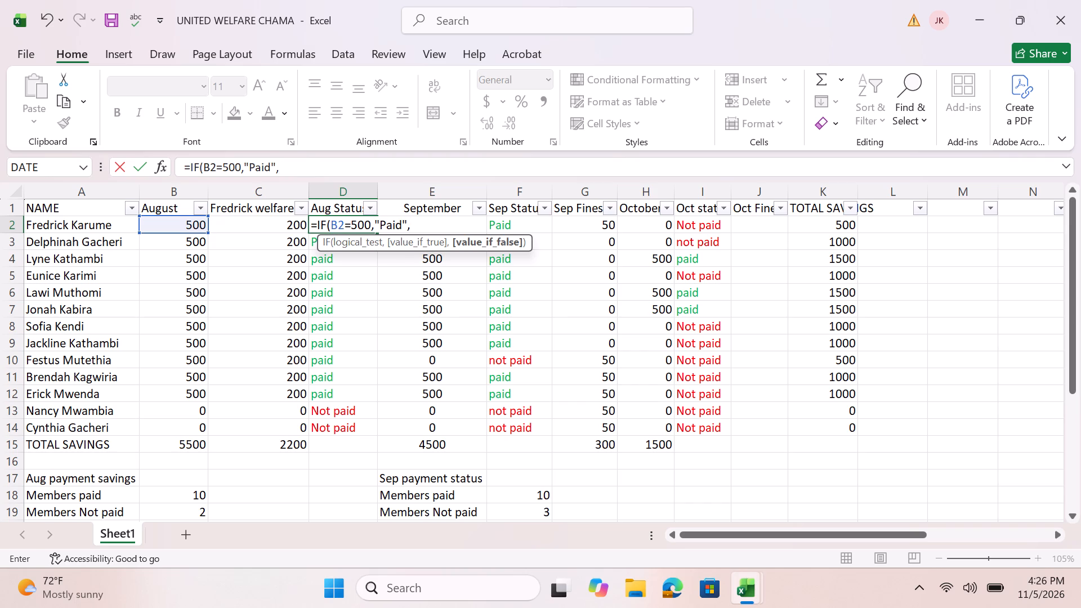
{"action": "left_click", "coordinate": [345, 219]}
{"action": "key", "text": "shift+quotedbl"}
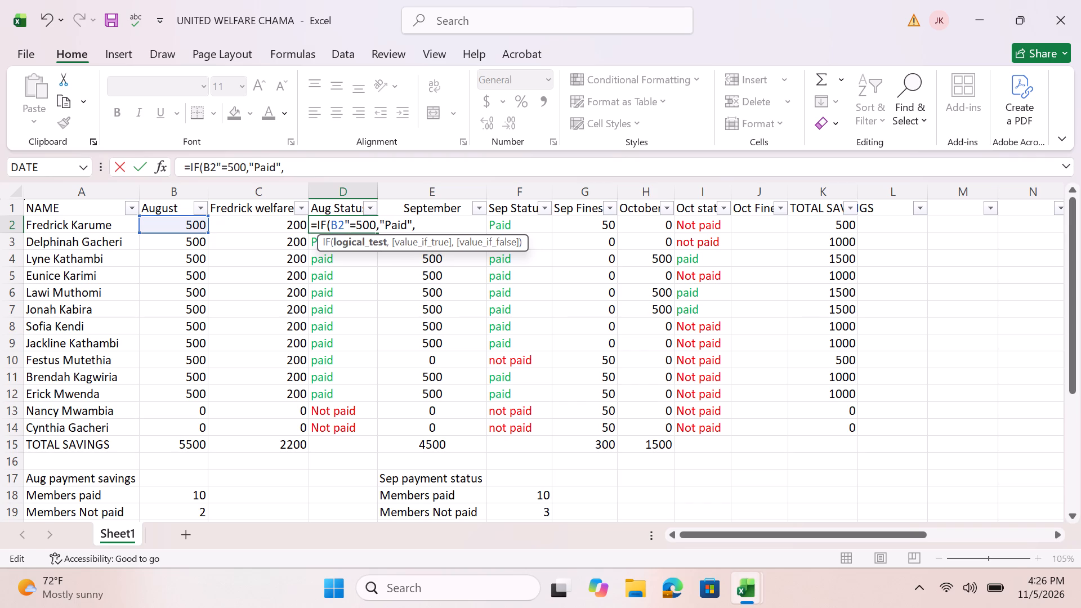
{"action": "key", "text": "BackSpace"}
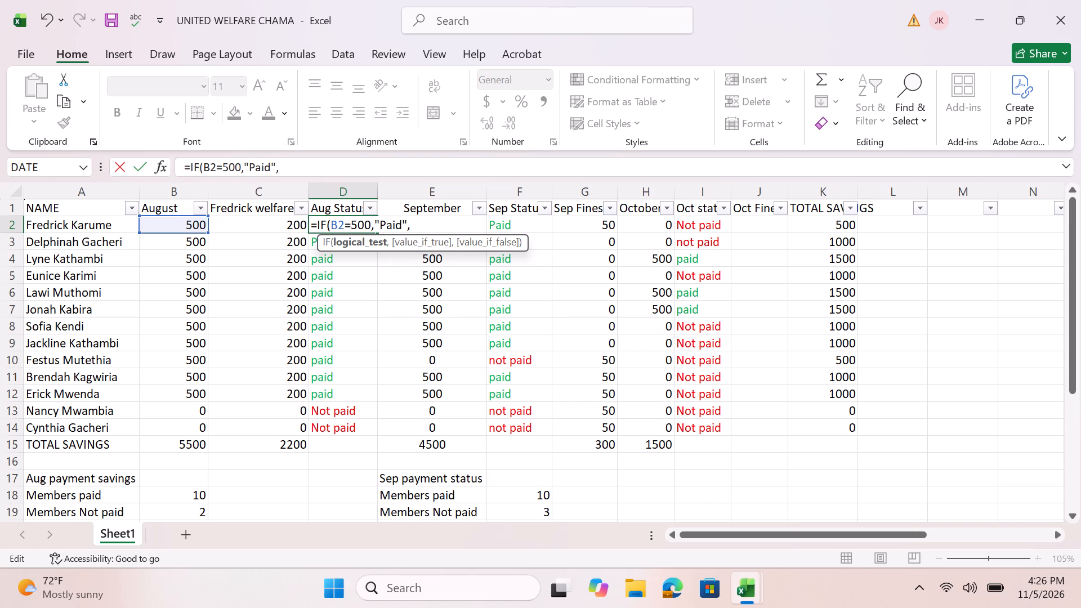
{"action": "left_click", "coordinate": [410, 225]}
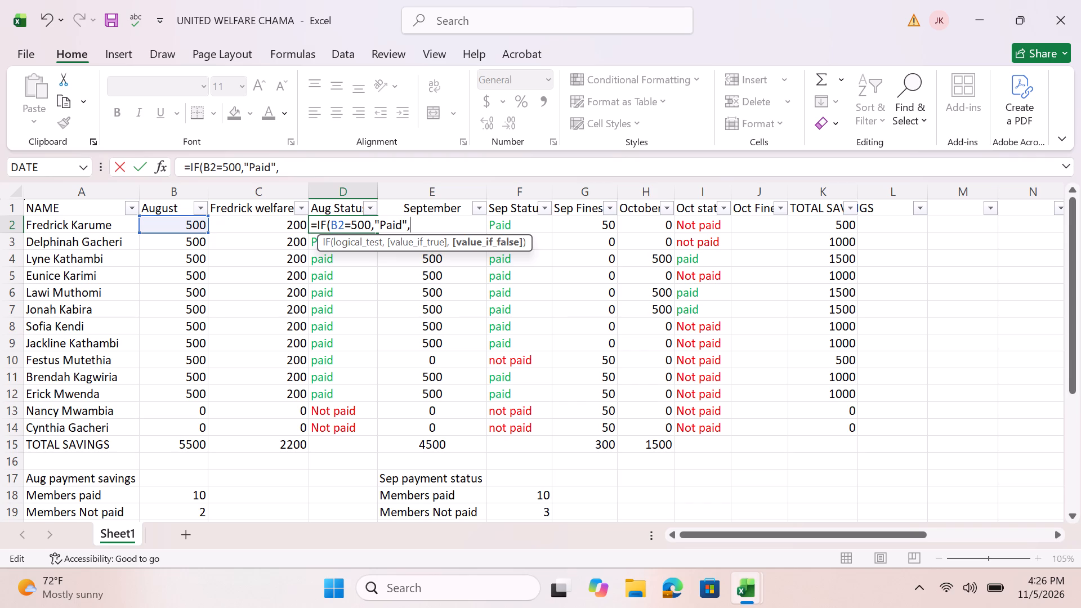
{"action": "key", "text": "shift+quotedbl"}
{"action": "key", "text": "n"}
{"action": "key", "text": "o"}
{"action": "type", "text": "t paui"}
{"action": "key", "text": "BackSpace"}
{"action": "key", "text": "BackSpace"}
{"action": "type", "text": "id"}
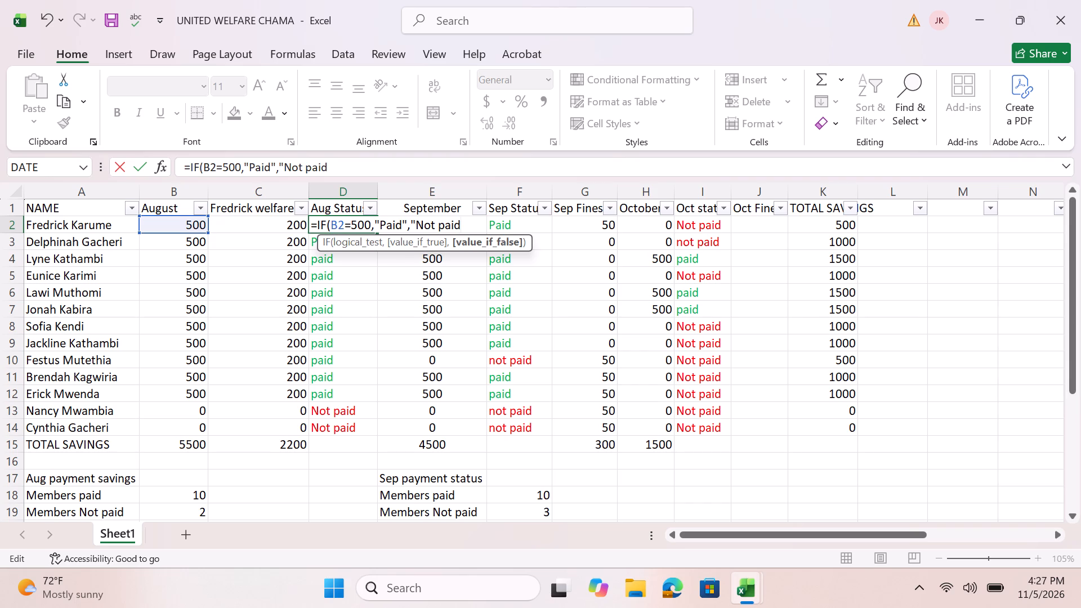
{"action": "key", "text": "shift+quotedbl"}
{"action": "key", "text": "shift+parenright"}
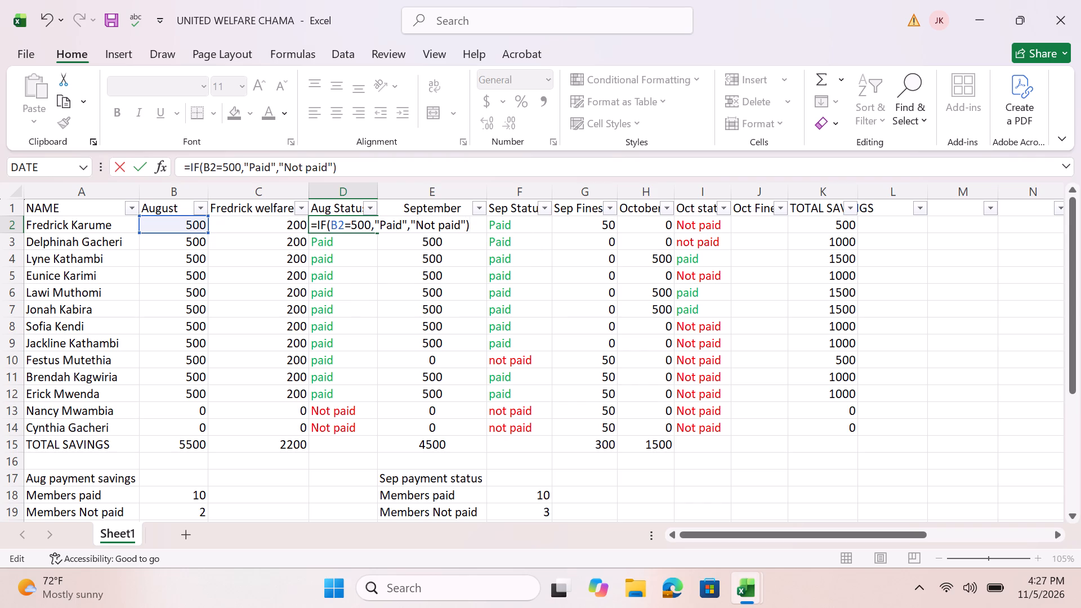
{"action": "key", "text": "Return"}
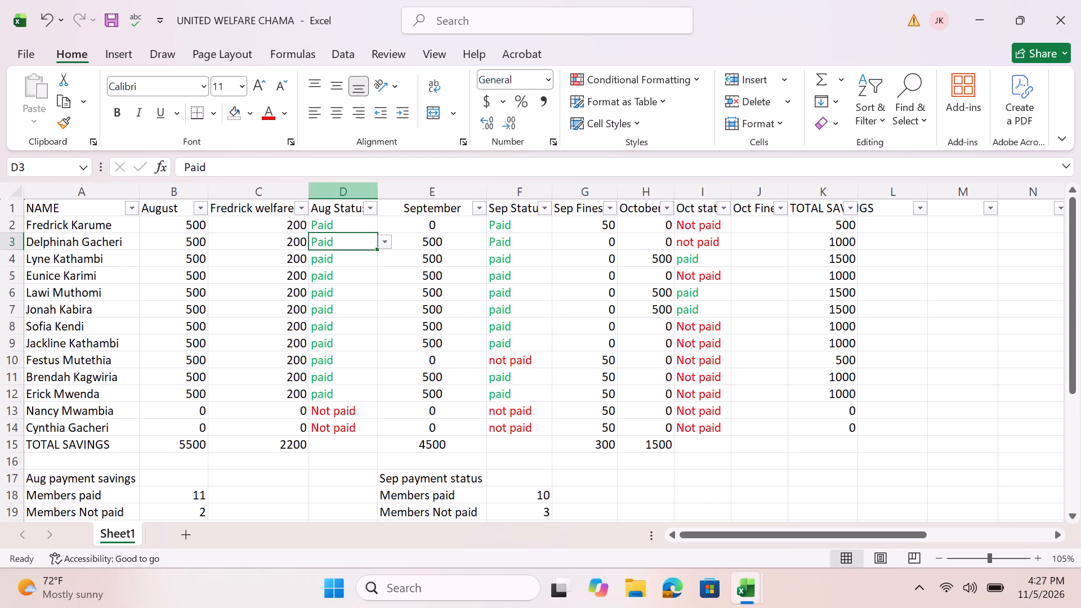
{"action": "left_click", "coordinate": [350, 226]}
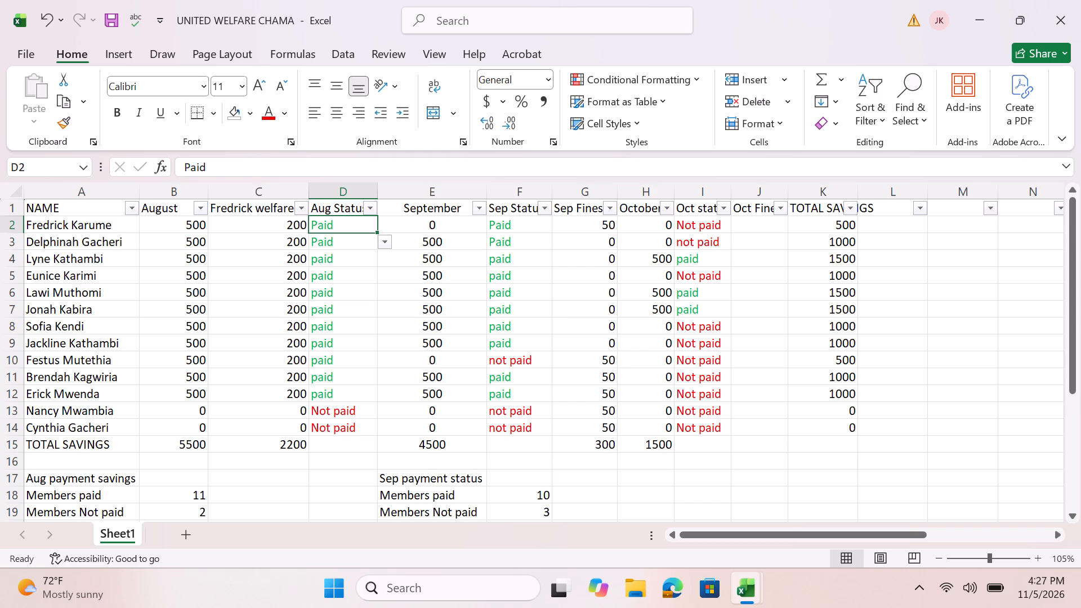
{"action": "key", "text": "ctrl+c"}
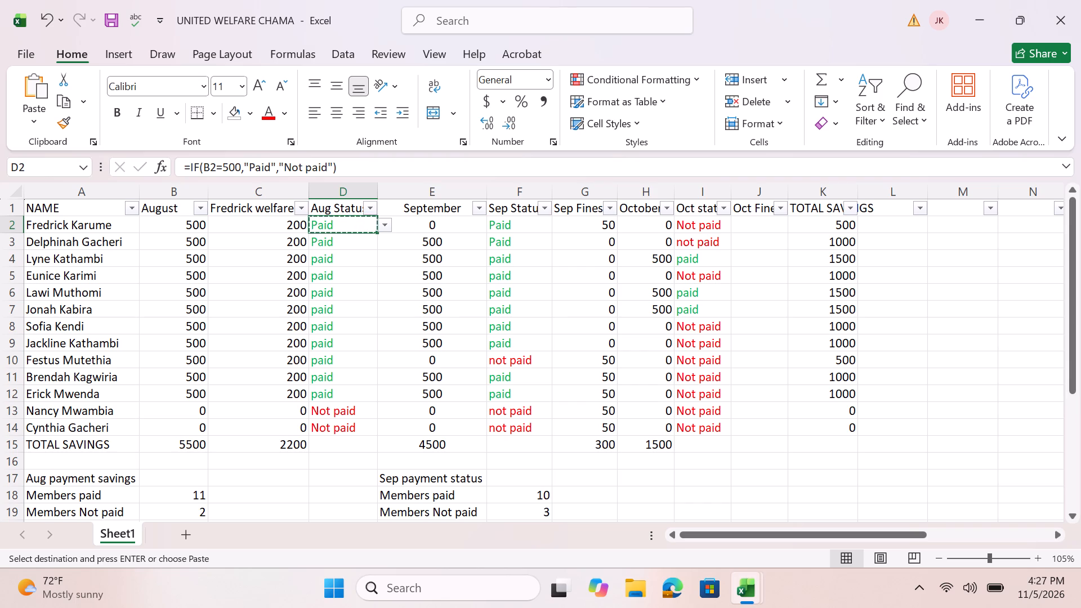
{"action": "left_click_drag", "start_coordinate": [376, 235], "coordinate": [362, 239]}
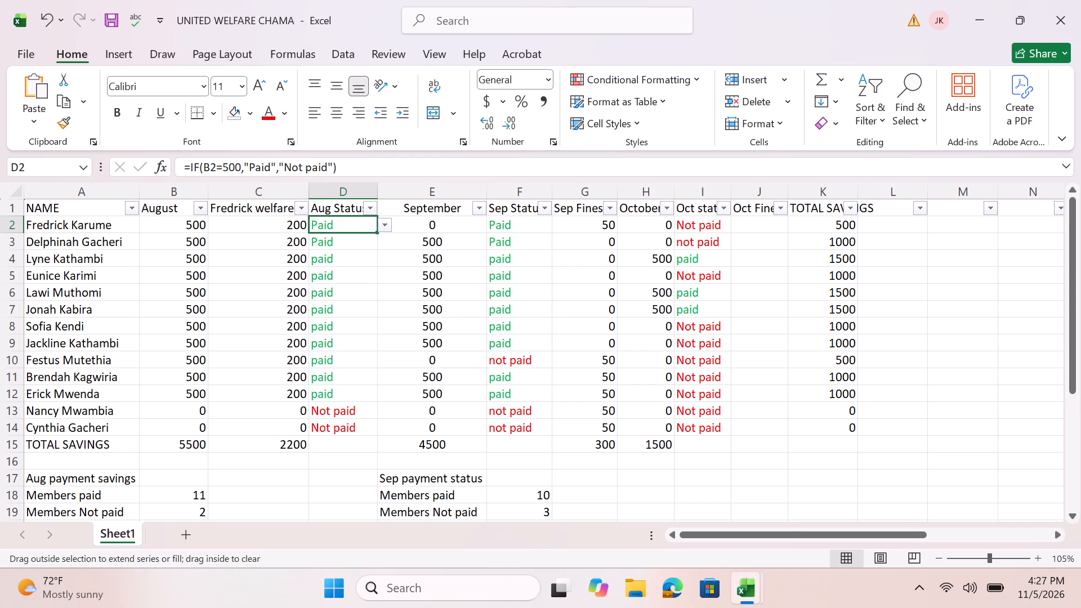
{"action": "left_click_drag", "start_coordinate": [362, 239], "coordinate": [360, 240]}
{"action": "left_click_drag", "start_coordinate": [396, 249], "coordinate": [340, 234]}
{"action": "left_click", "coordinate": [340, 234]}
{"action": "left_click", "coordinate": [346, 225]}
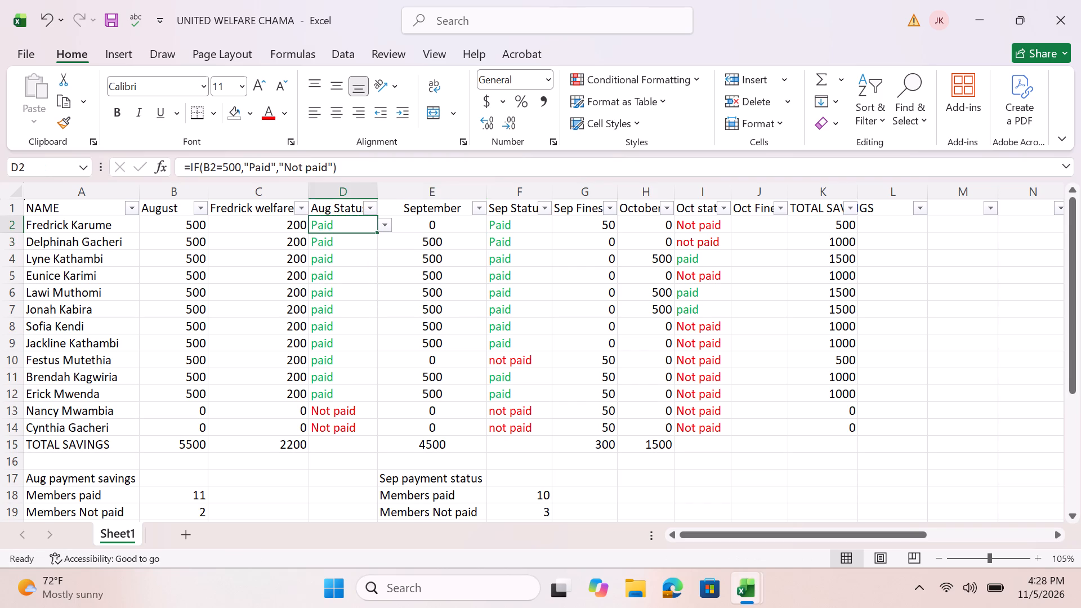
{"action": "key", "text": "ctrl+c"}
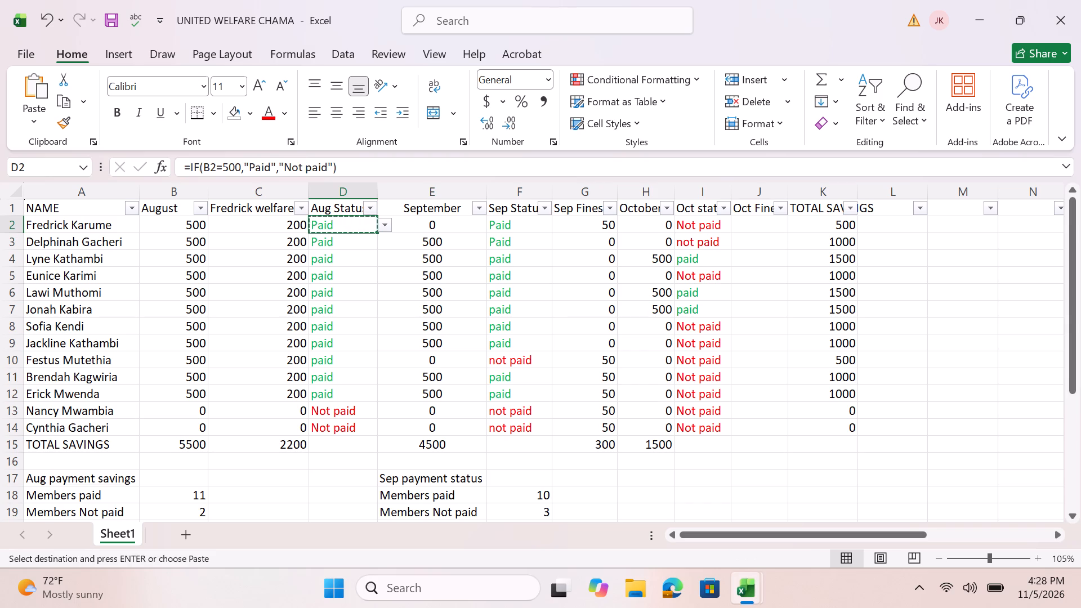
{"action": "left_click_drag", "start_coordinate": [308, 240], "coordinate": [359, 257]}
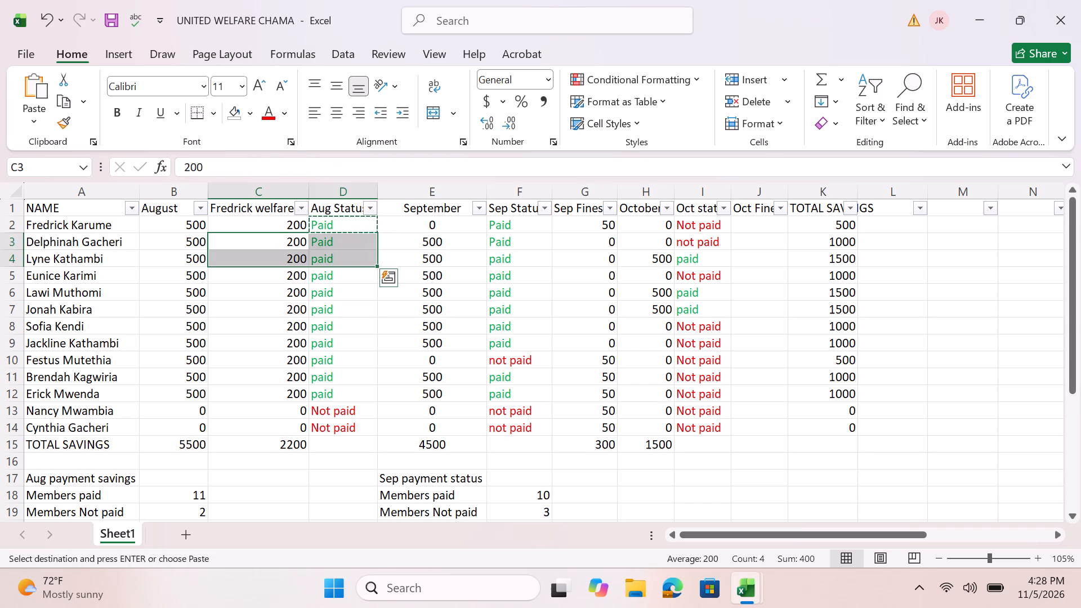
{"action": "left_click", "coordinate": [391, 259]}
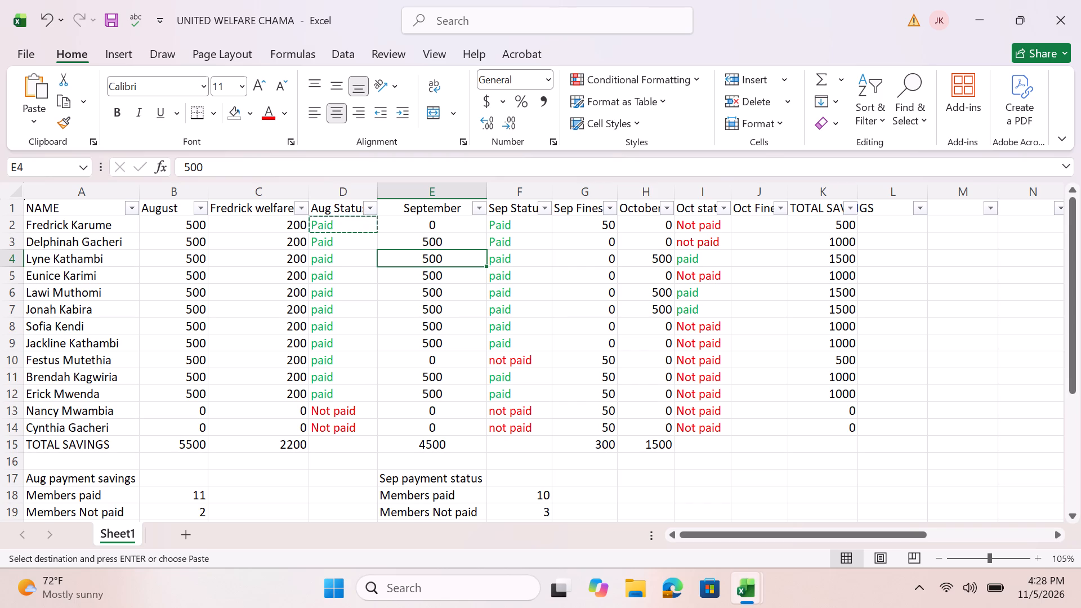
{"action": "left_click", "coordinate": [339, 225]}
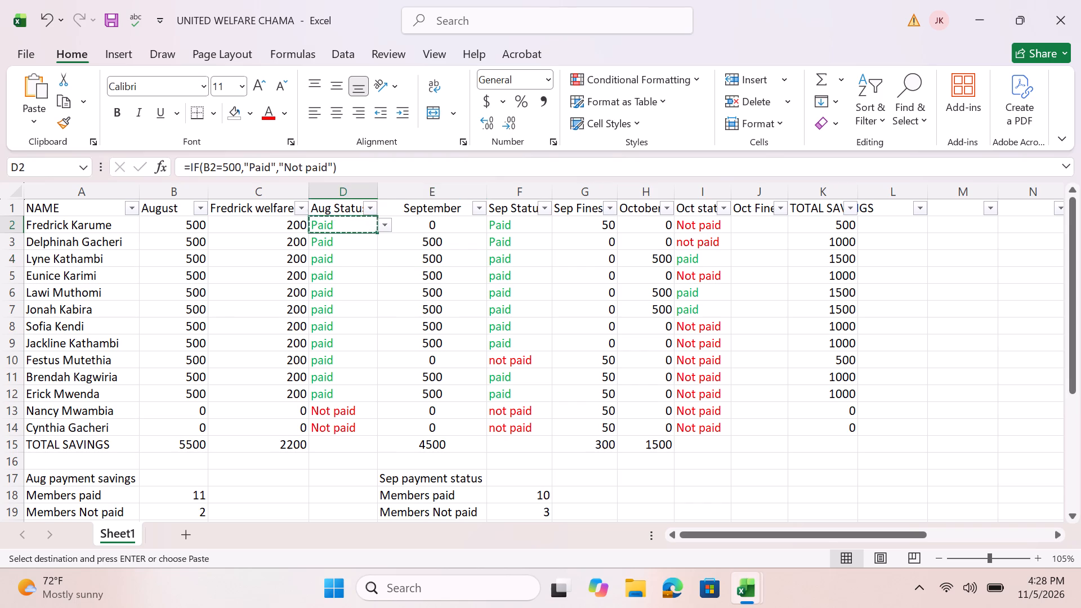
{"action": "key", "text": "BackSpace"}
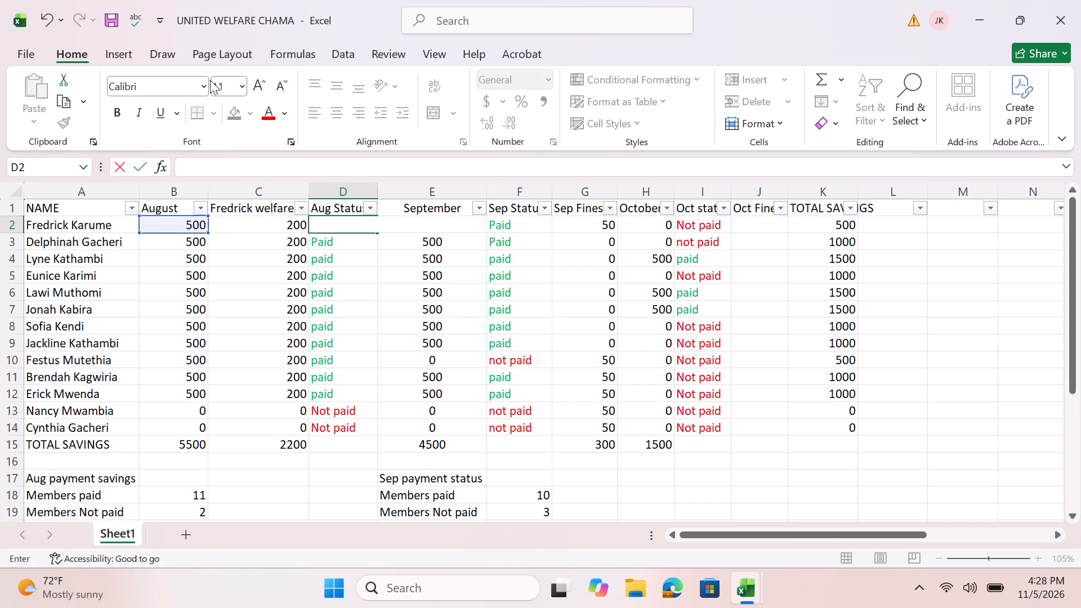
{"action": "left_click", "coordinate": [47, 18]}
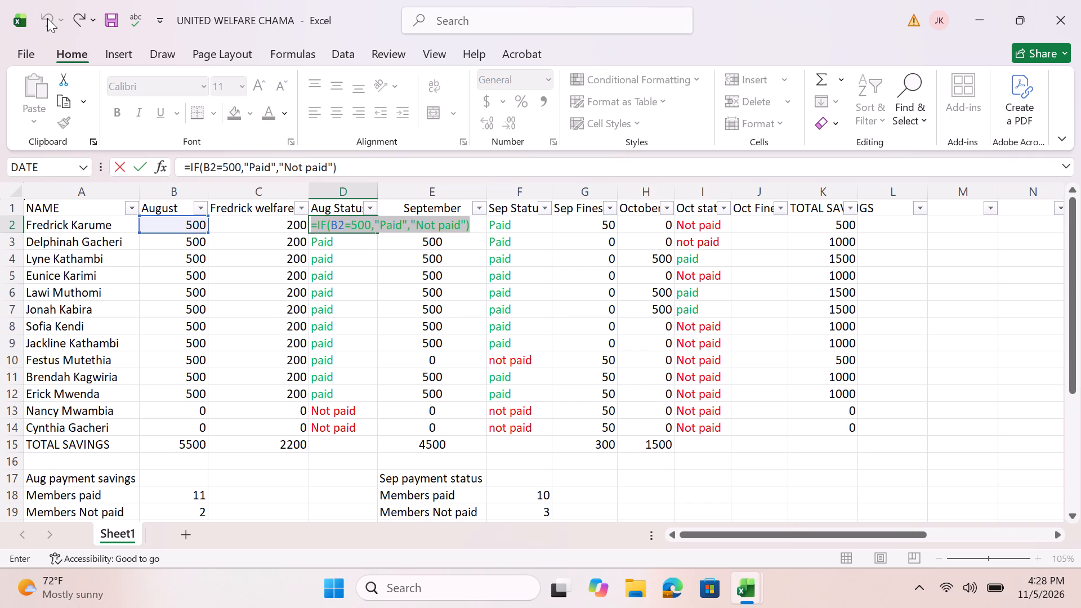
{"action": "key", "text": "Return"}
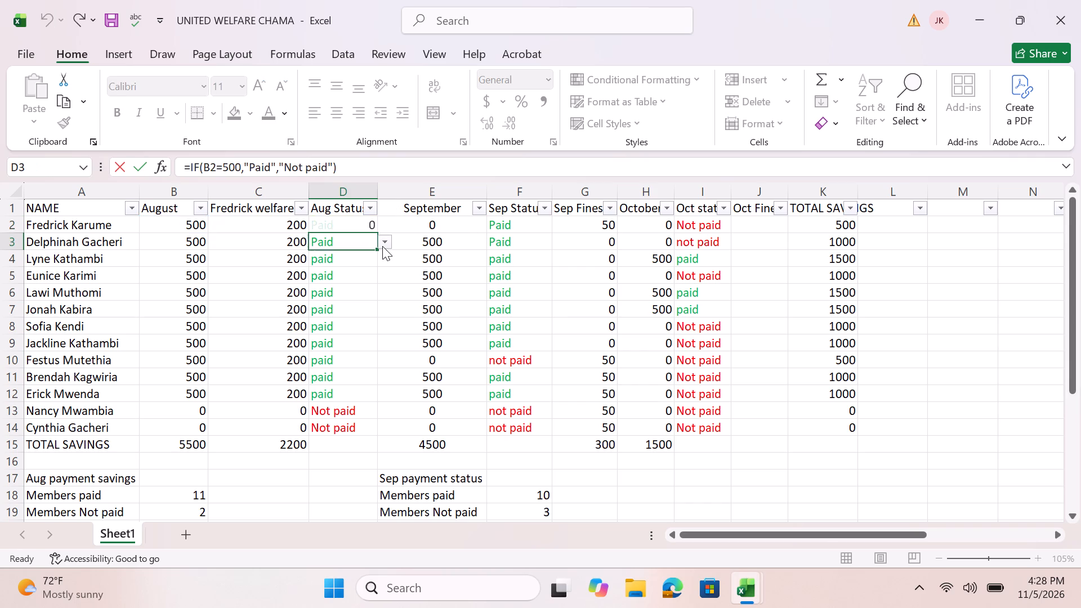
Copy the IF formula from D2 into cells D3 to D14 of the Aug Status column.
{"action": "left_click", "coordinate": [339, 223]}
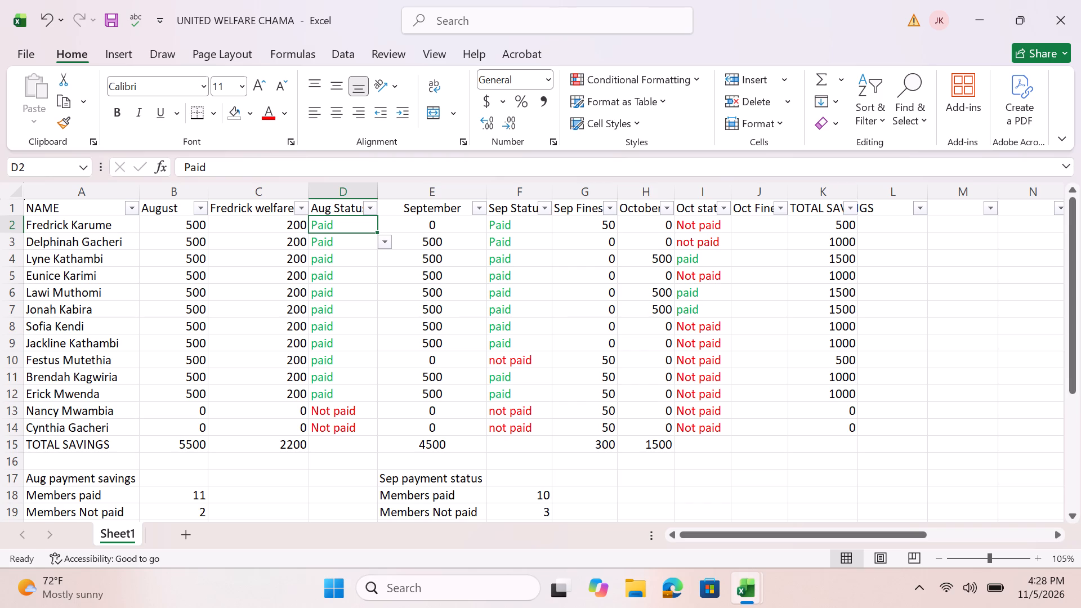
{"action": "key", "text": "ctrl+c"}
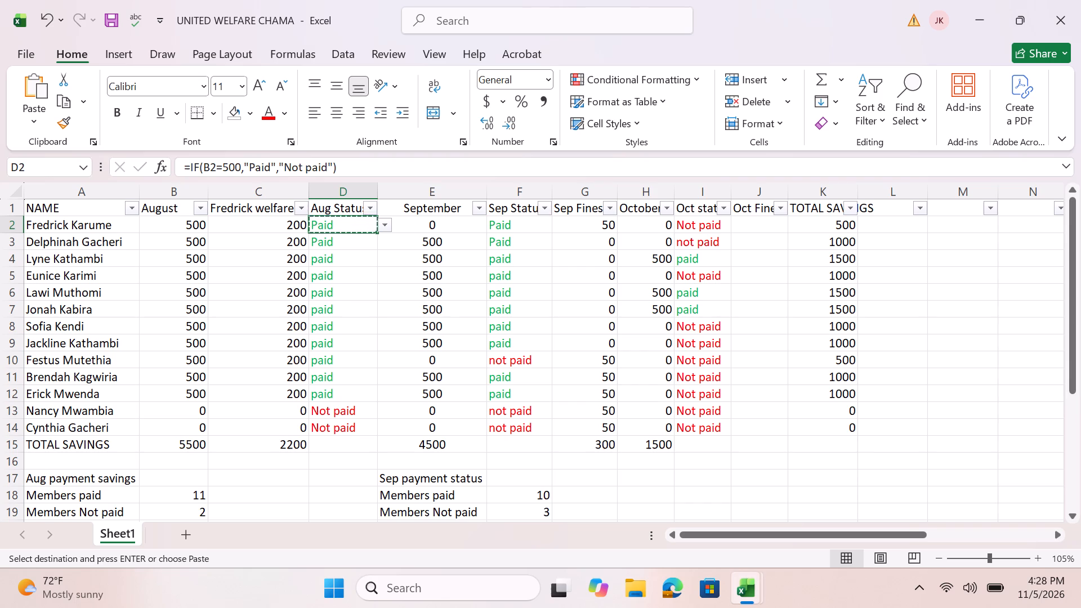
{"action": "left_click_drag", "start_coordinate": [310, 239], "coordinate": [326, 342]}
{"action": "scroll", "coordinate": [309, 263], "scroll_direction": "up", "scroll_amount": 1}
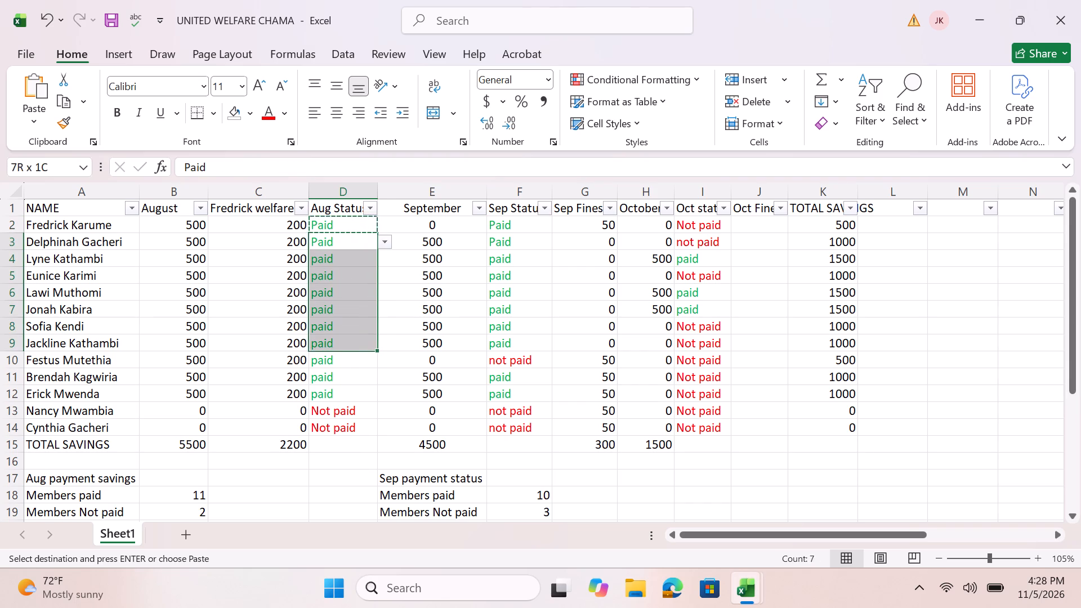
{"action": "scroll", "coordinate": [326, 342], "scroll_direction": "up", "scroll_amount": 1}
{"action": "left_click_drag", "start_coordinate": [326, 342], "coordinate": [345, 427]}
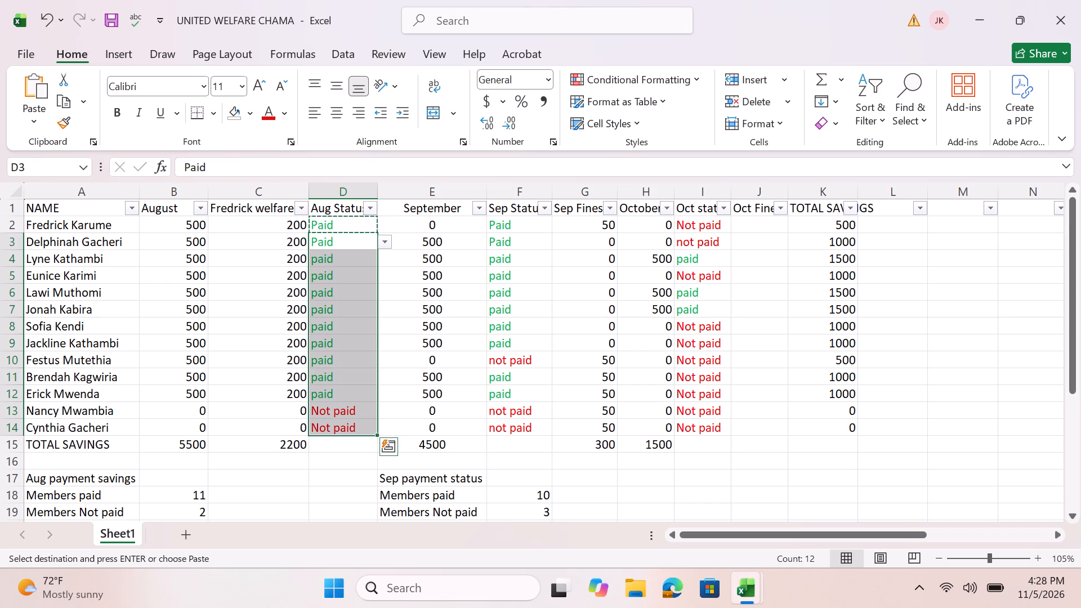
{"action": "key", "text": "ctrl+v"}
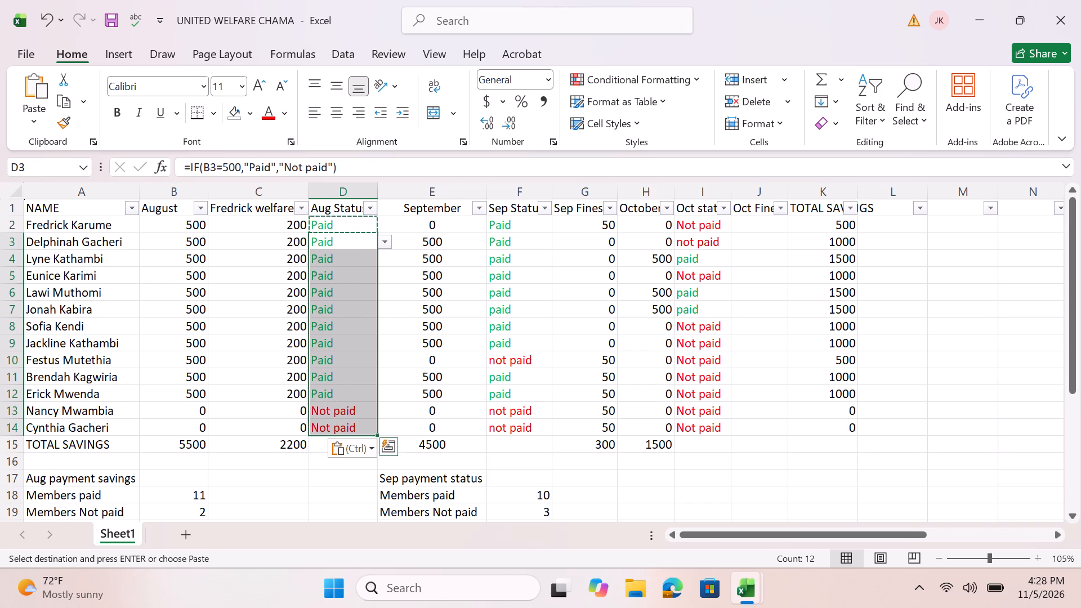
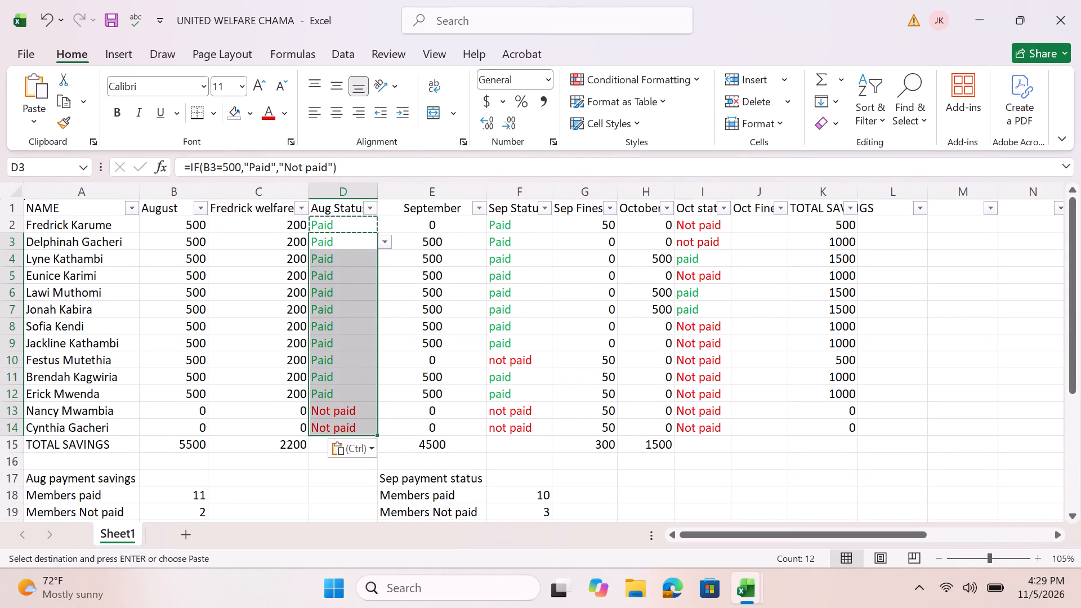
Clear the existing Sep Status entry in cell F2 of the first member's row.
{"action": "left_click", "coordinate": [497, 223]}
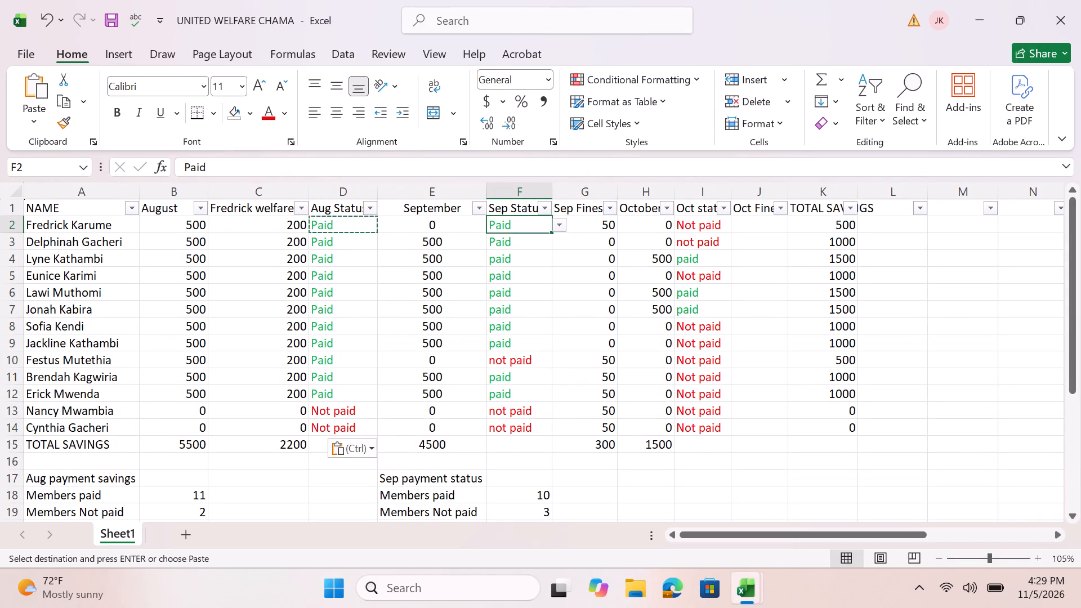
{"action": "left_click", "coordinate": [516, 224]}
{"action": "double_click", "coordinate": [516, 224]}
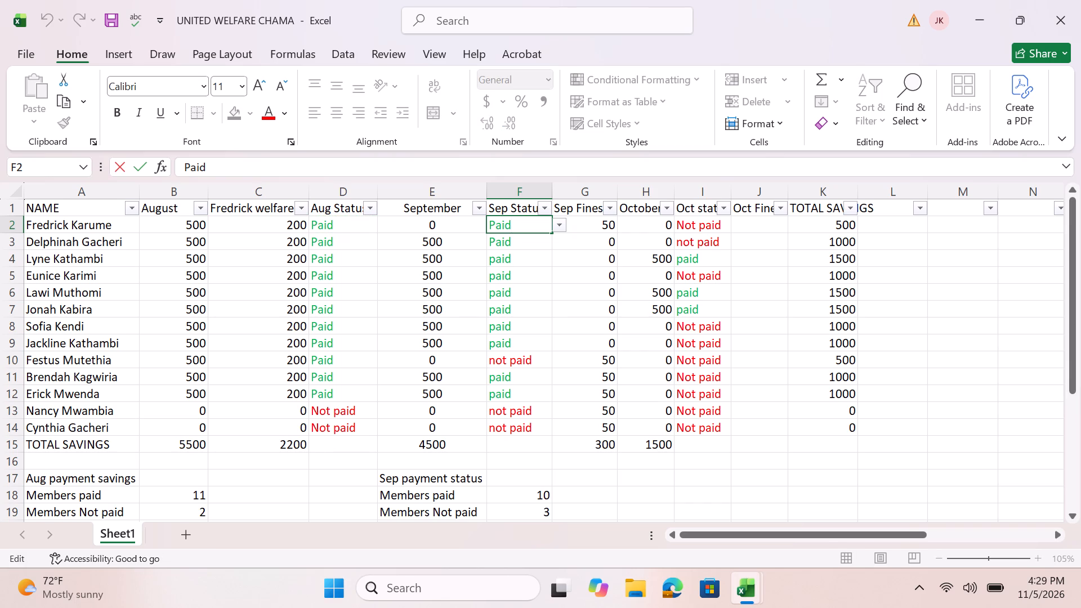
{"action": "key", "text": "BackSpace"}
{"action": "key", "text": "BackSpace"}
{"action": "key", "text": "BackSpace"}
{"action": "key", "text": "BackSpace"}
Enter the formula =IF(E2=500,"Paid","Not paid") in cell F2 of the Sep Status column.
{"action": "key", "text": "equal"}
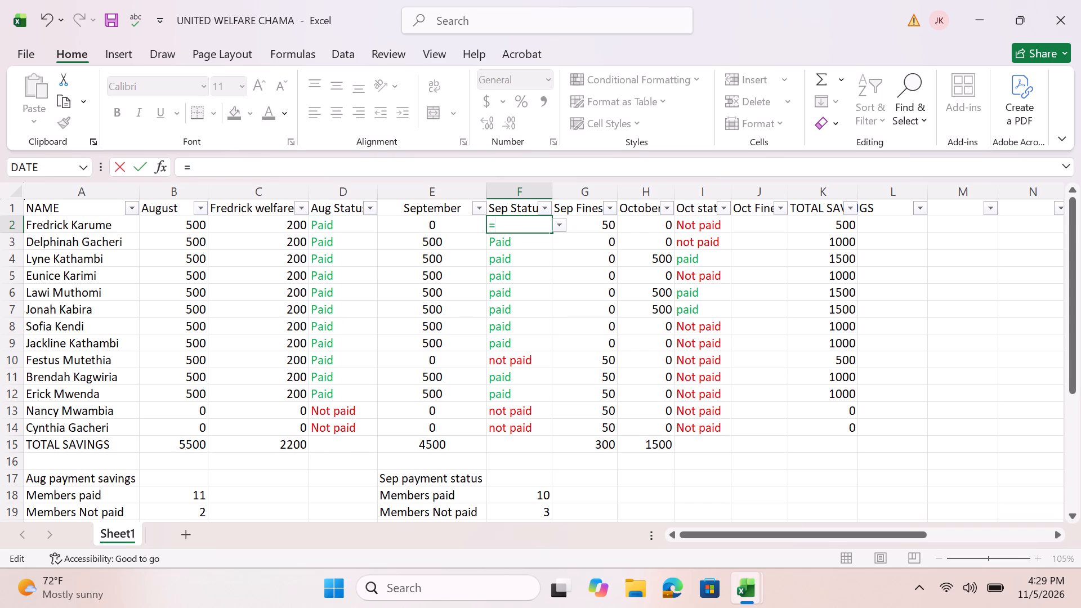
{"action": "type", "text": "IF"}
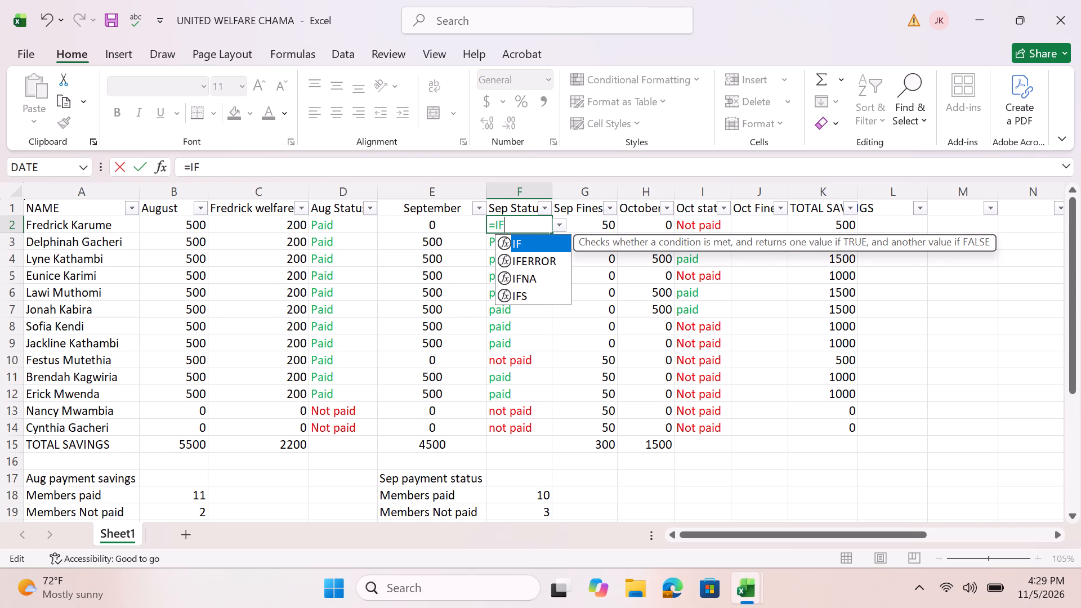
{"action": "key", "text": "shift+parenleft"}
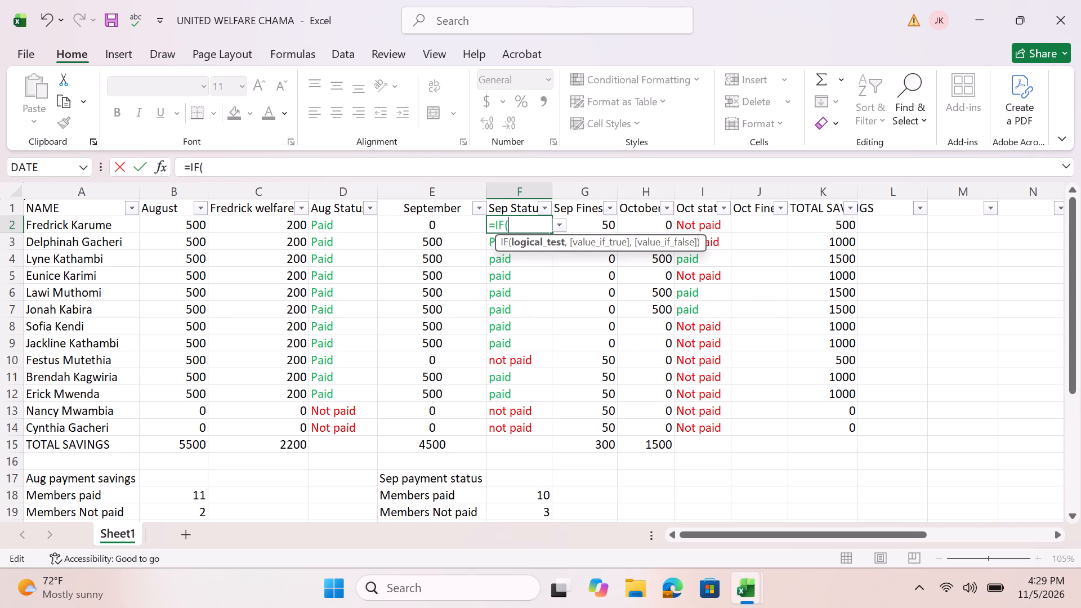
{"action": "type", "text": "E2"}
{"action": "key", "text": "equal"}
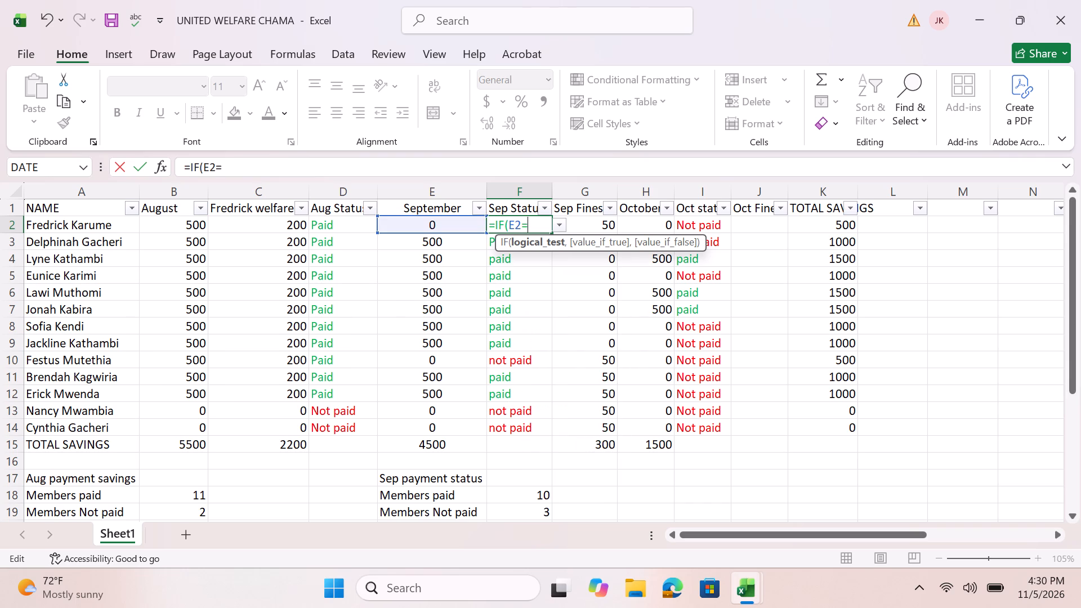
{"action": "type", "text": "500"}
{"action": "key", "text": "comma"}
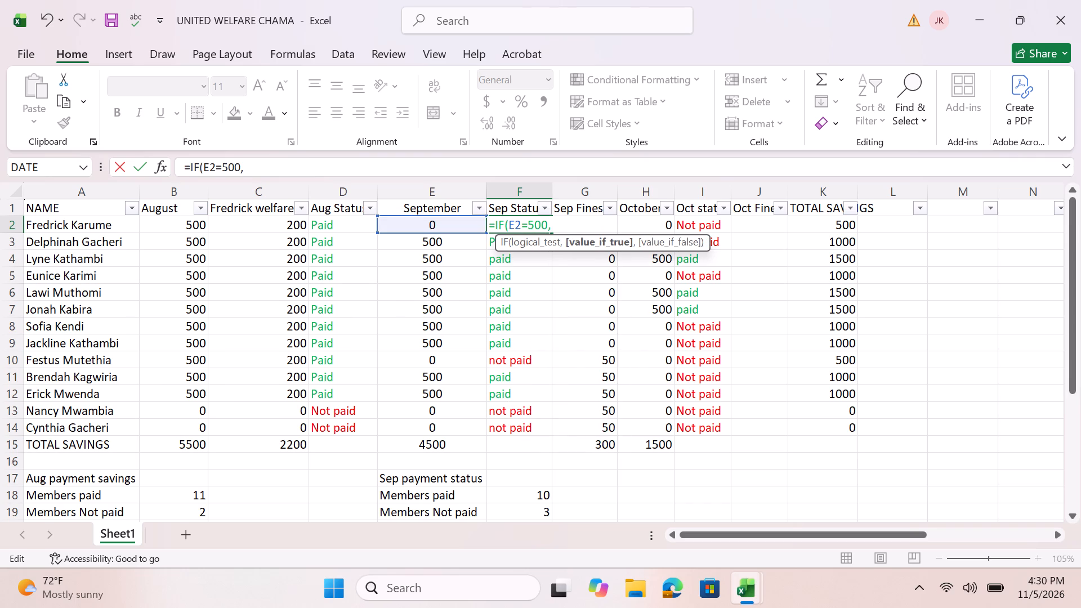
{"action": "key", "text": "shift+quotedbl"}
{"action": "key", "text": "p"}
{"action": "type", "text": "aid"}
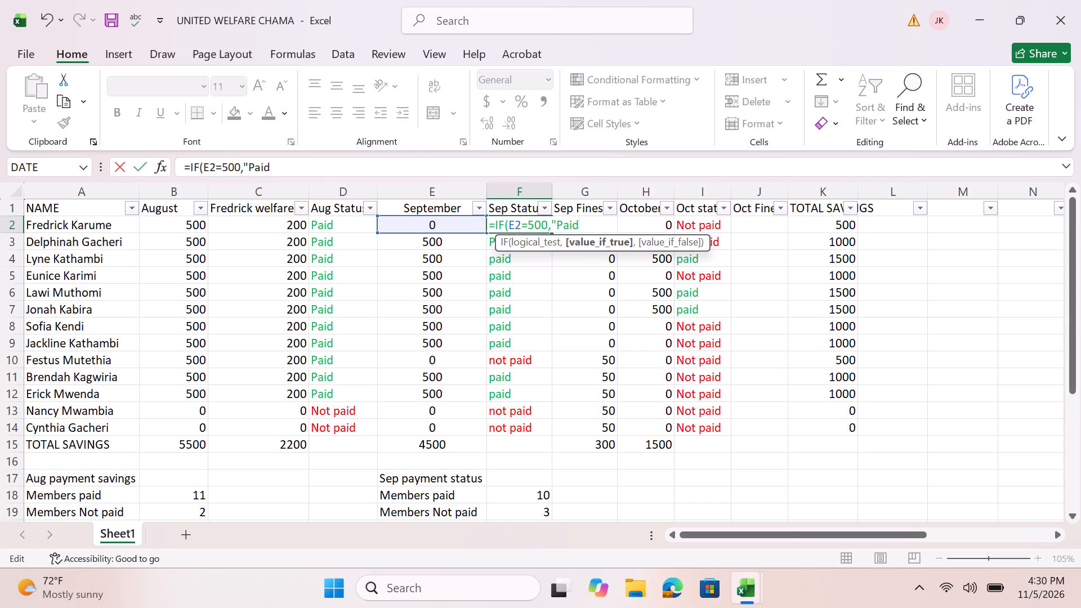
{"action": "key", "text": "shift+quotedbl"}
{"action": "key", "text": "comma"}
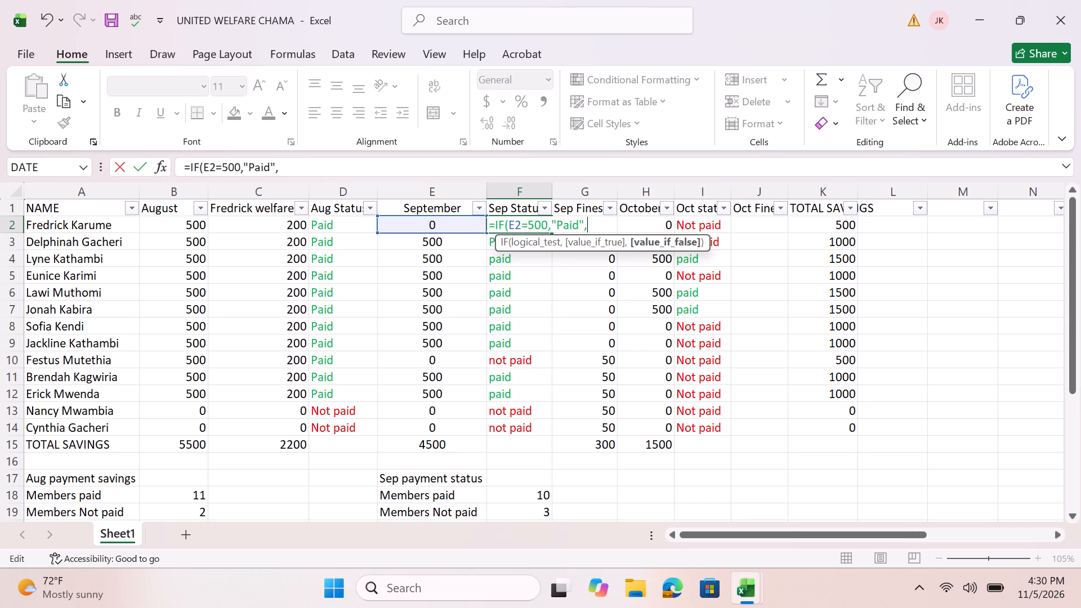
{"action": "key", "text": "shift+quotedbl"}
{"action": "type", "text": "ot paid"}
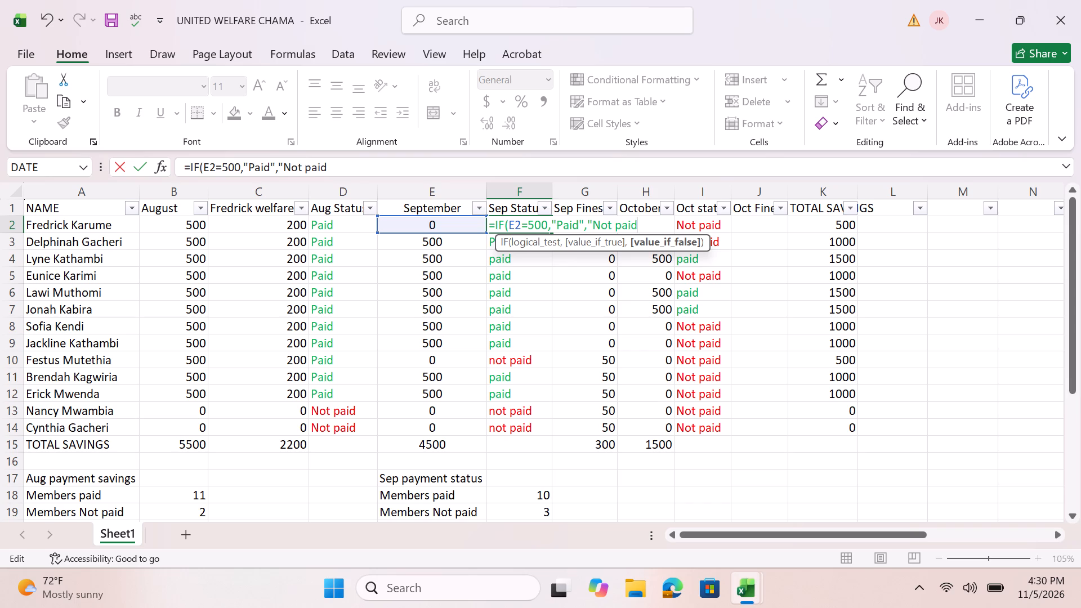
{"action": "key", "text": "shift+quotedbl"}
{"action": "key", "text": "shift+parenright"}
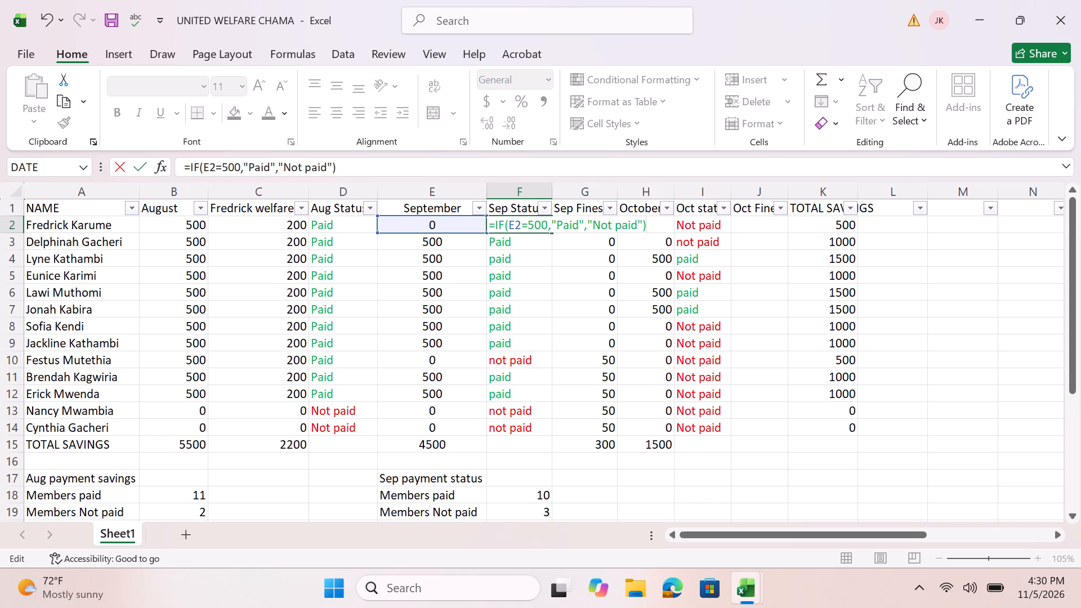
{"action": "key", "text": "Return"}
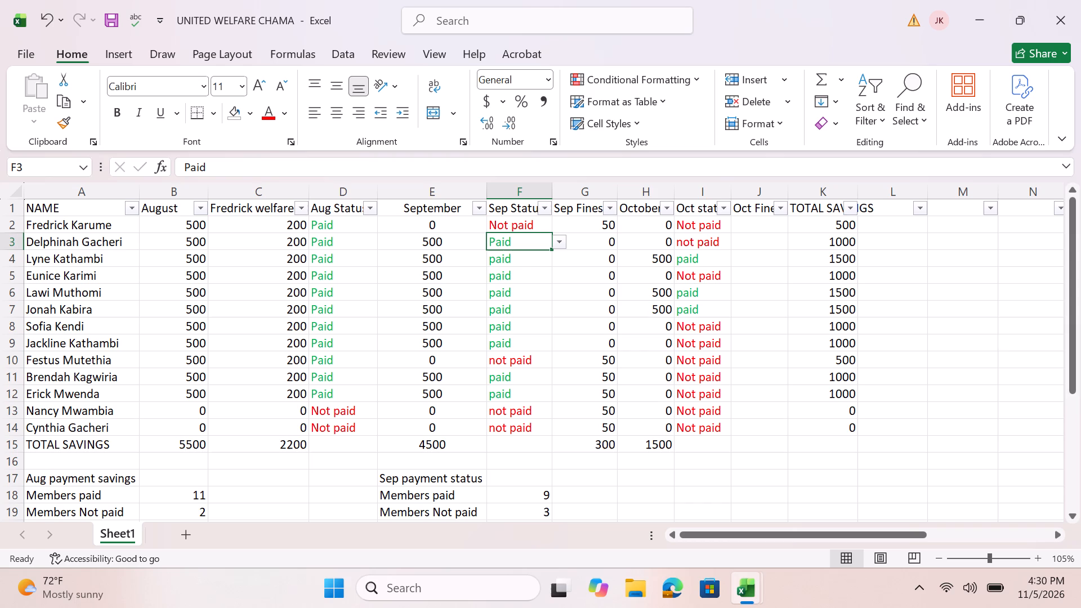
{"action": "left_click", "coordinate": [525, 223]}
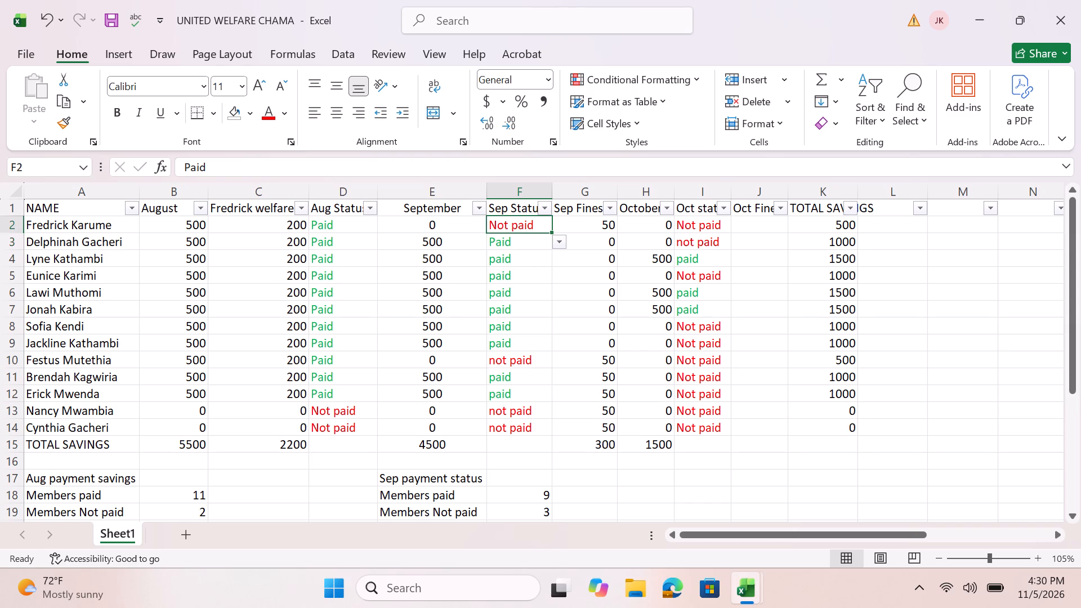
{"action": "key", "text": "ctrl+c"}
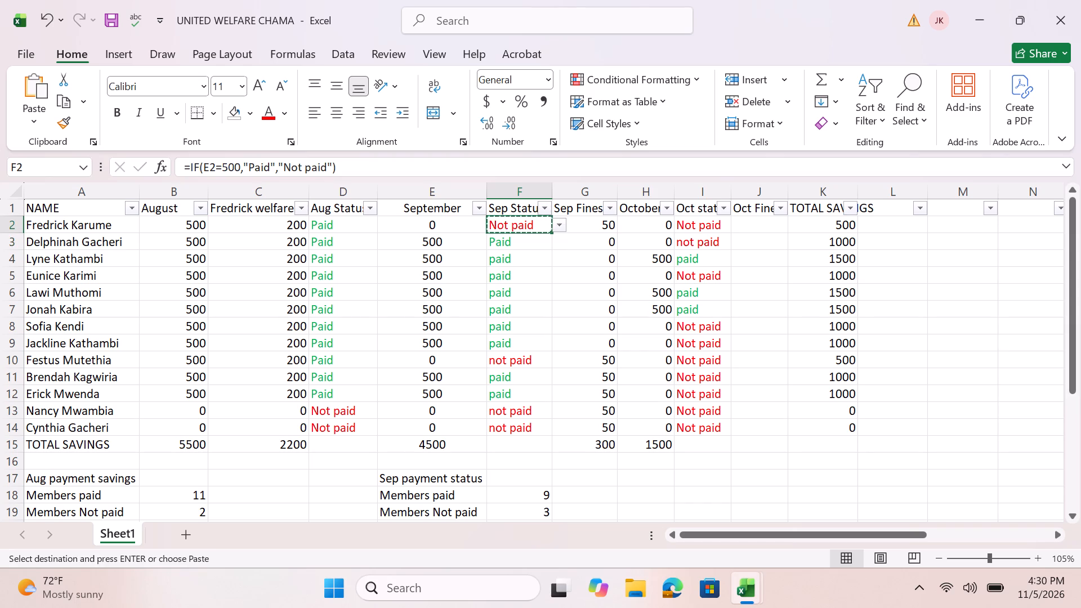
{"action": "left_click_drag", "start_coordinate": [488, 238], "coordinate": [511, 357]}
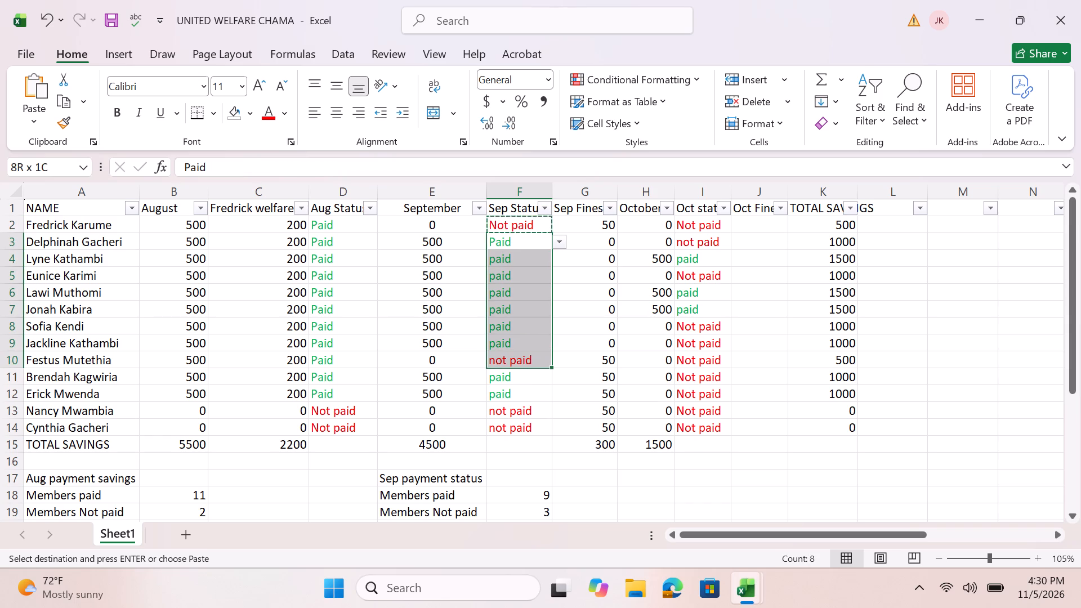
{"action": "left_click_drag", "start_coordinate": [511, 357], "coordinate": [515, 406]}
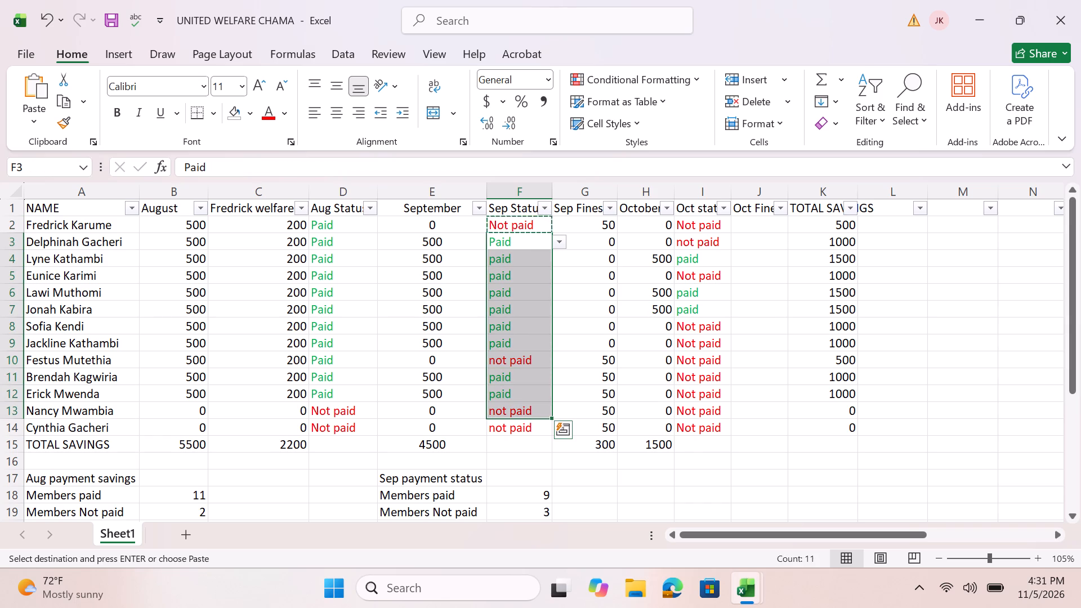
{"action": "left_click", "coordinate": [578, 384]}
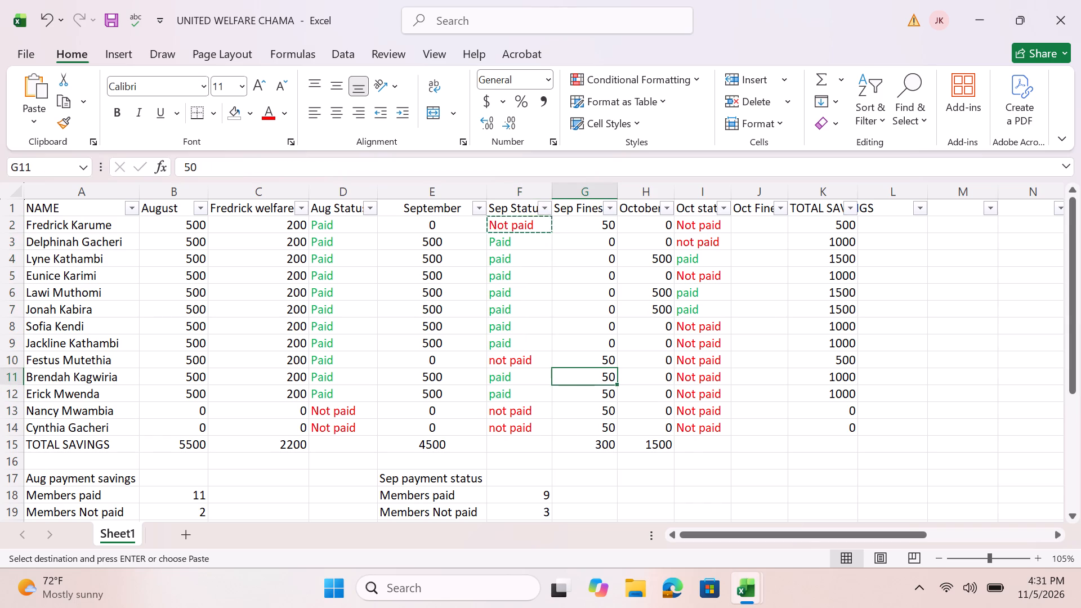
Copy the IF formula from F2 into cells F3 to F14 of the Sep Status column.
{"action": "left_click", "coordinate": [515, 226]}
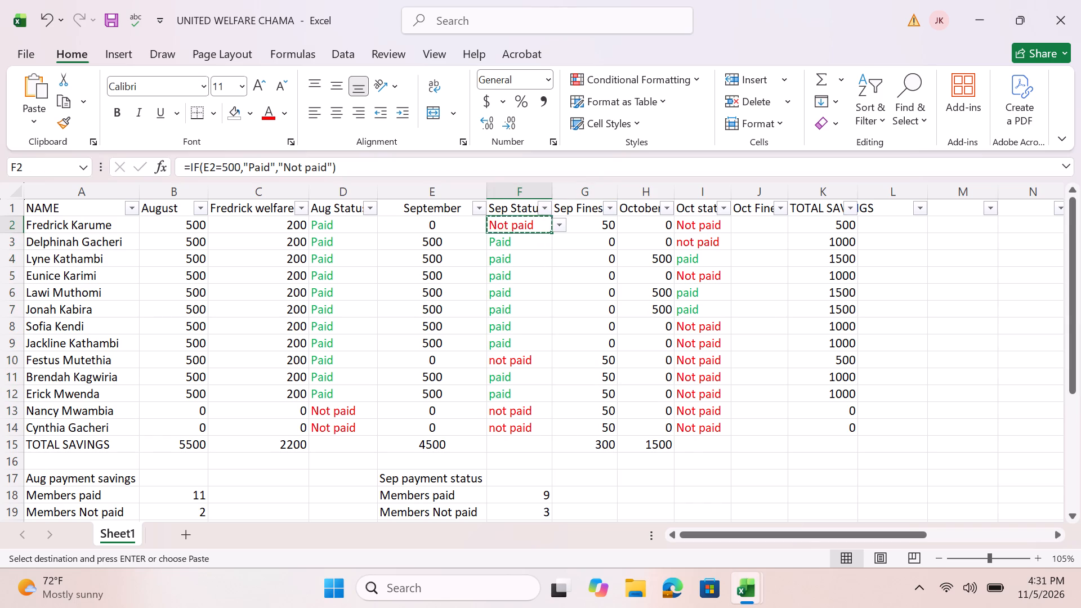
{"action": "key", "text": "ctrl+c"}
{"action": "left_click_drag", "start_coordinate": [489, 243], "coordinate": [490, 264]}
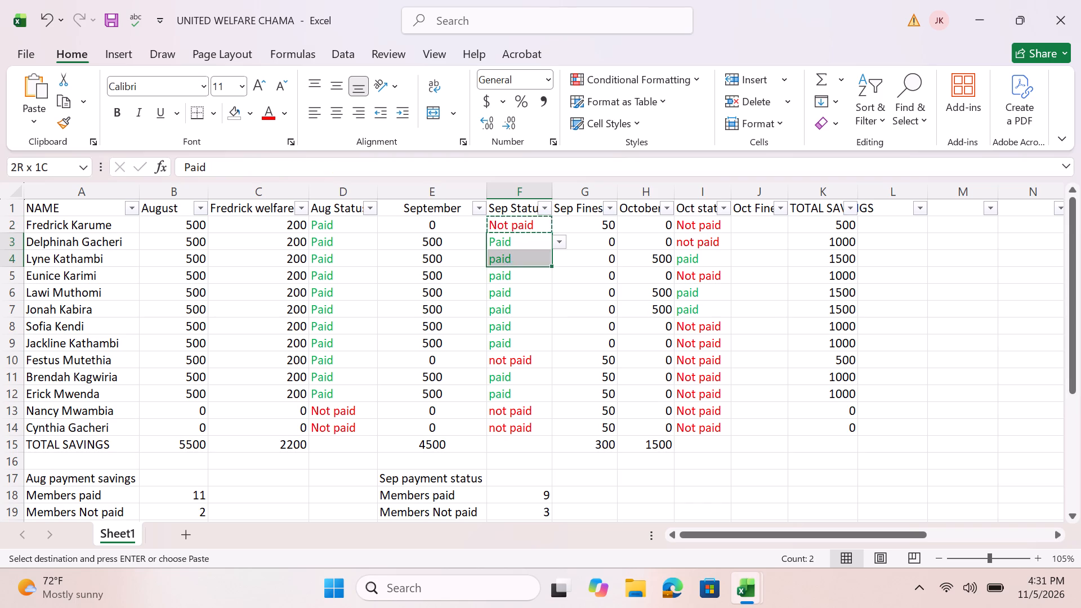
{"action": "left_click_drag", "start_coordinate": [490, 264], "coordinate": [525, 413]}
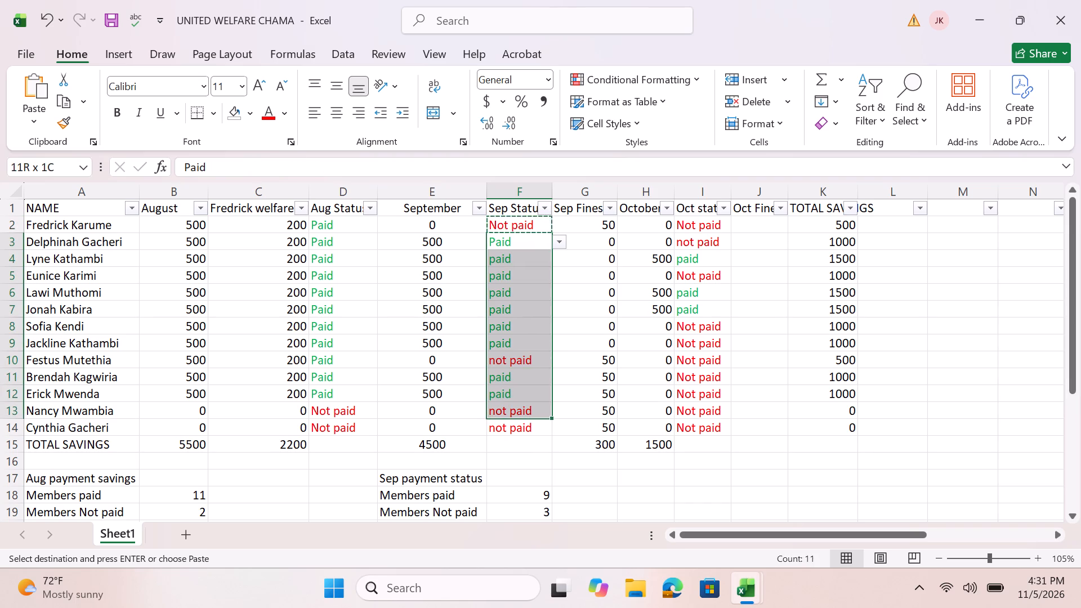
{"action": "left_click_drag", "start_coordinate": [525, 413], "coordinate": [526, 424]}
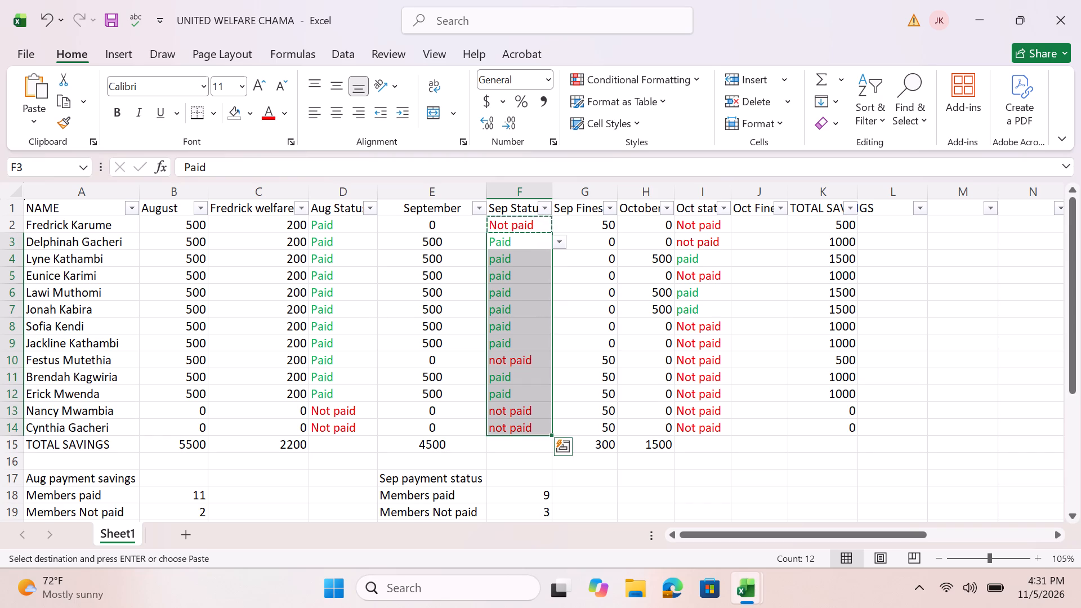
{"action": "key", "text": "ctrl+v"}
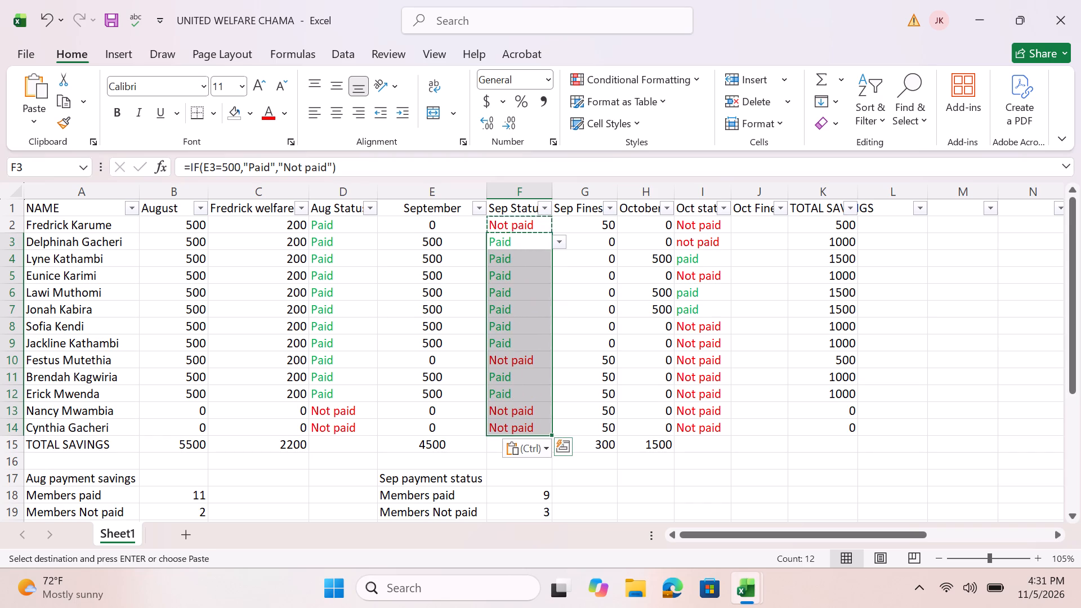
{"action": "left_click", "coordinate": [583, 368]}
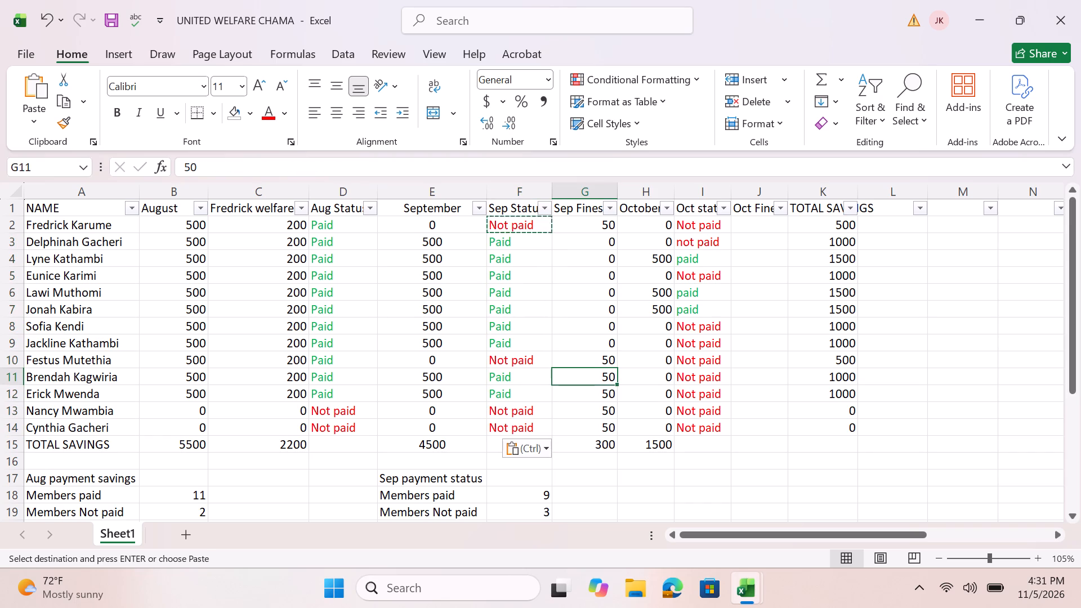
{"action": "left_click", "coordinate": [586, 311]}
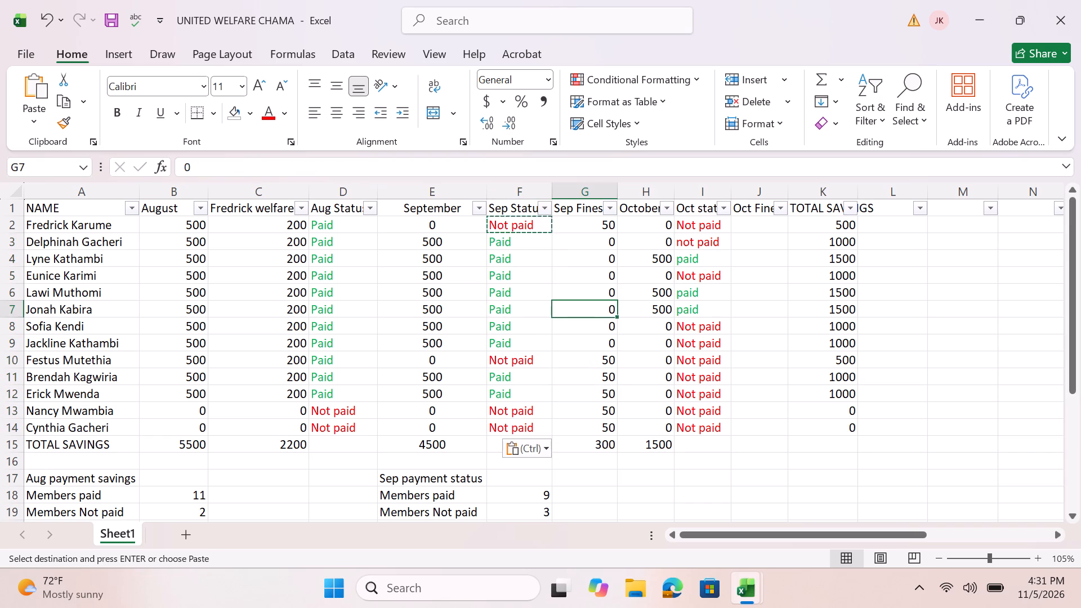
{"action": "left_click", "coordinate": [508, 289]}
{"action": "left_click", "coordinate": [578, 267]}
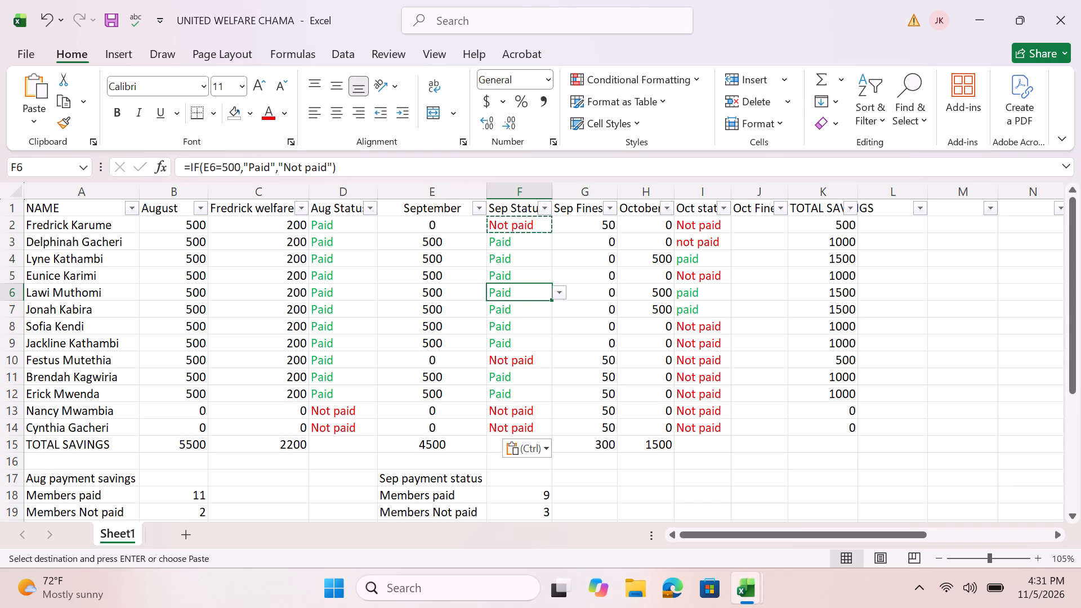
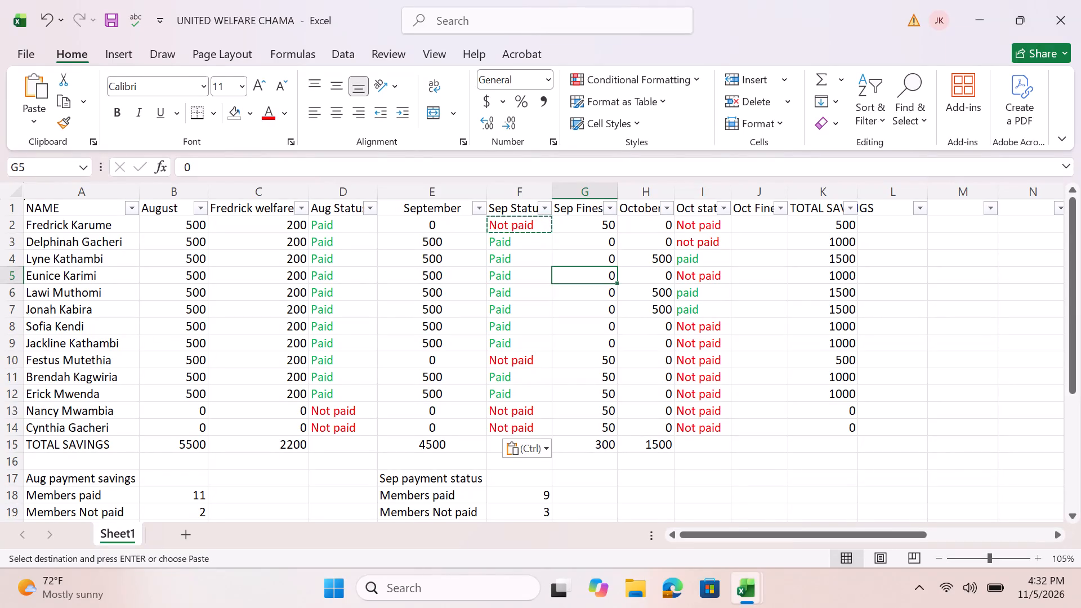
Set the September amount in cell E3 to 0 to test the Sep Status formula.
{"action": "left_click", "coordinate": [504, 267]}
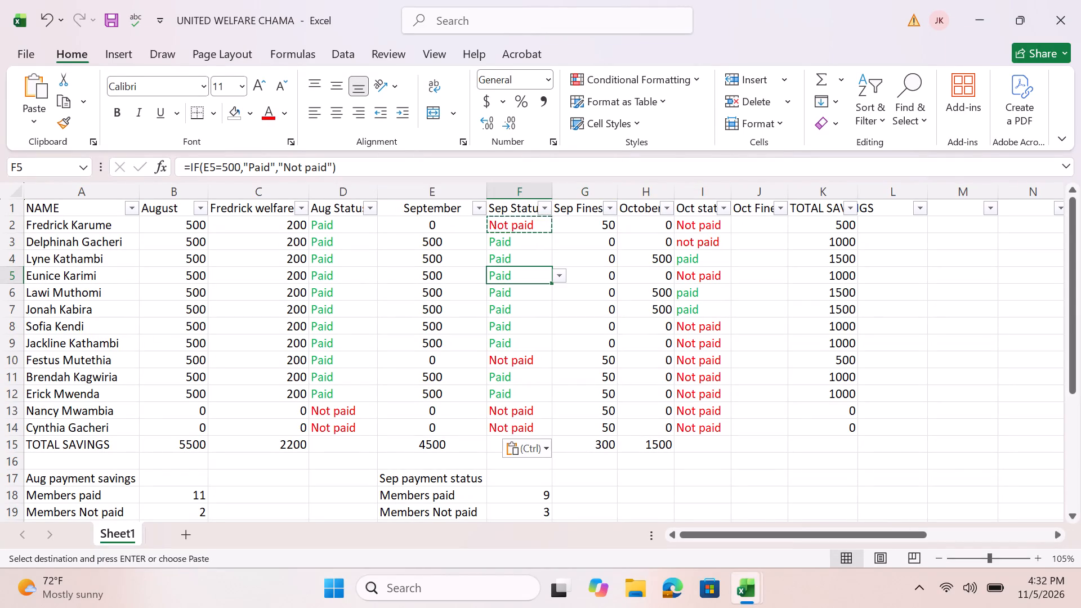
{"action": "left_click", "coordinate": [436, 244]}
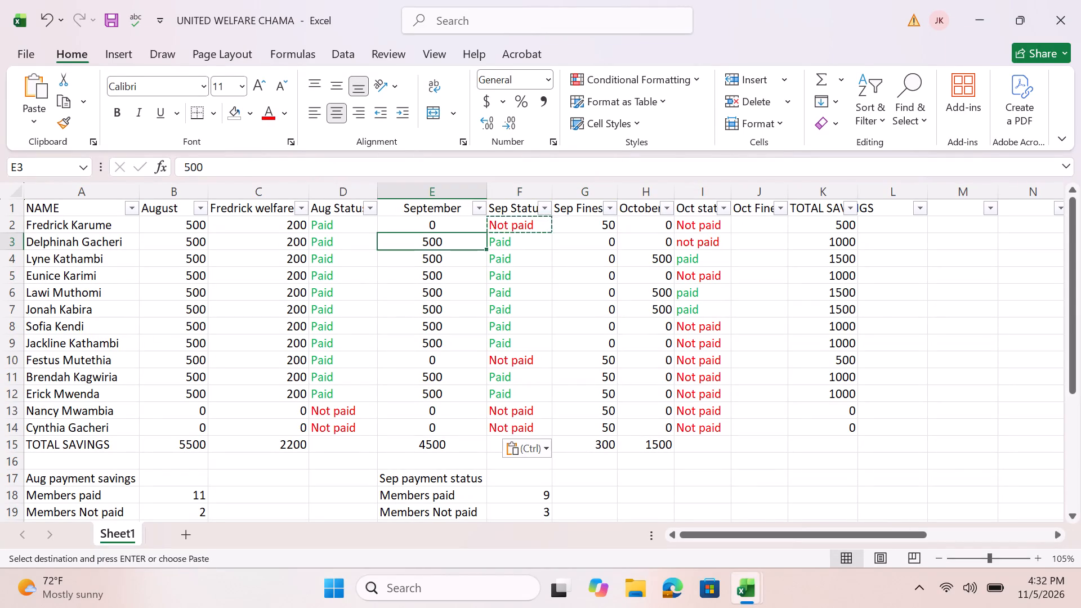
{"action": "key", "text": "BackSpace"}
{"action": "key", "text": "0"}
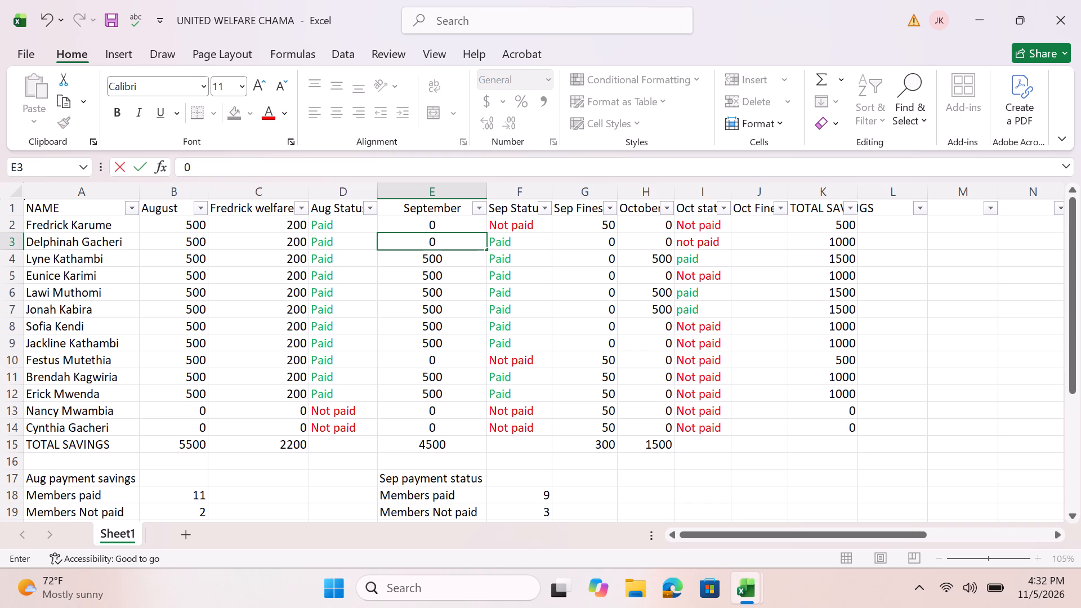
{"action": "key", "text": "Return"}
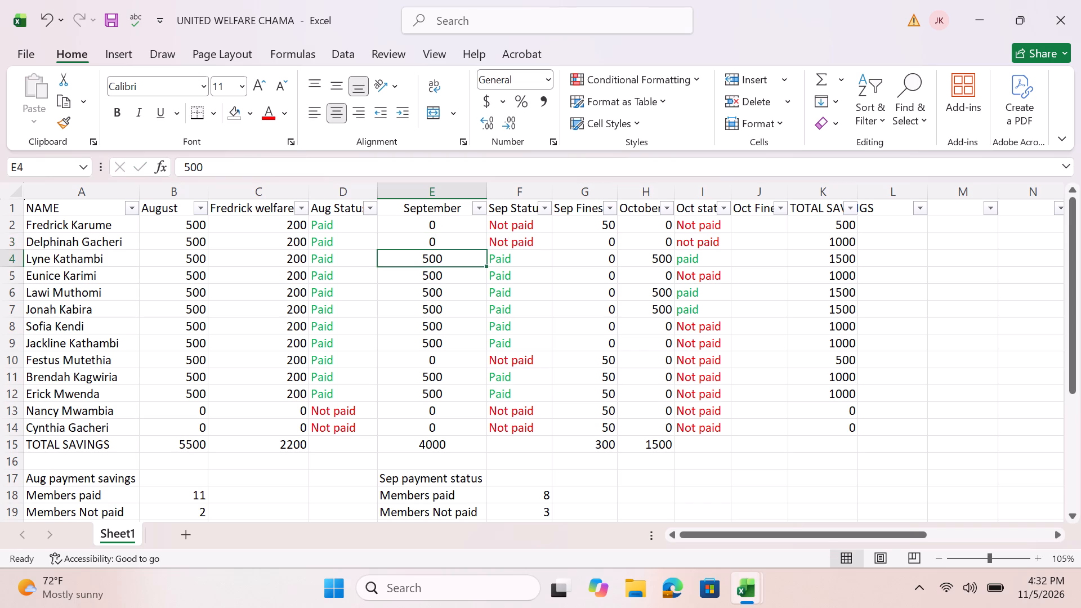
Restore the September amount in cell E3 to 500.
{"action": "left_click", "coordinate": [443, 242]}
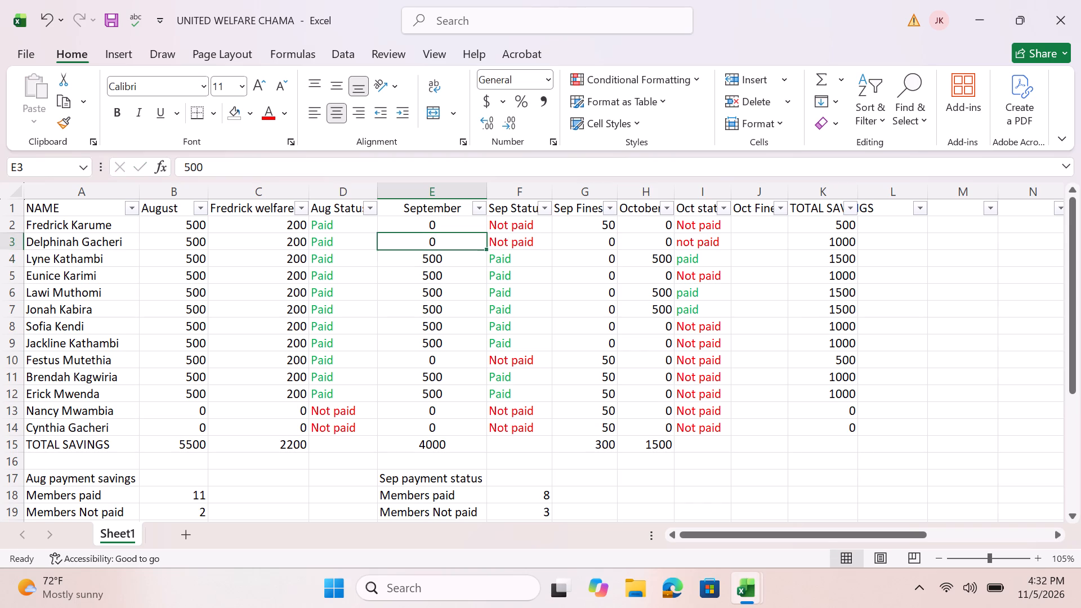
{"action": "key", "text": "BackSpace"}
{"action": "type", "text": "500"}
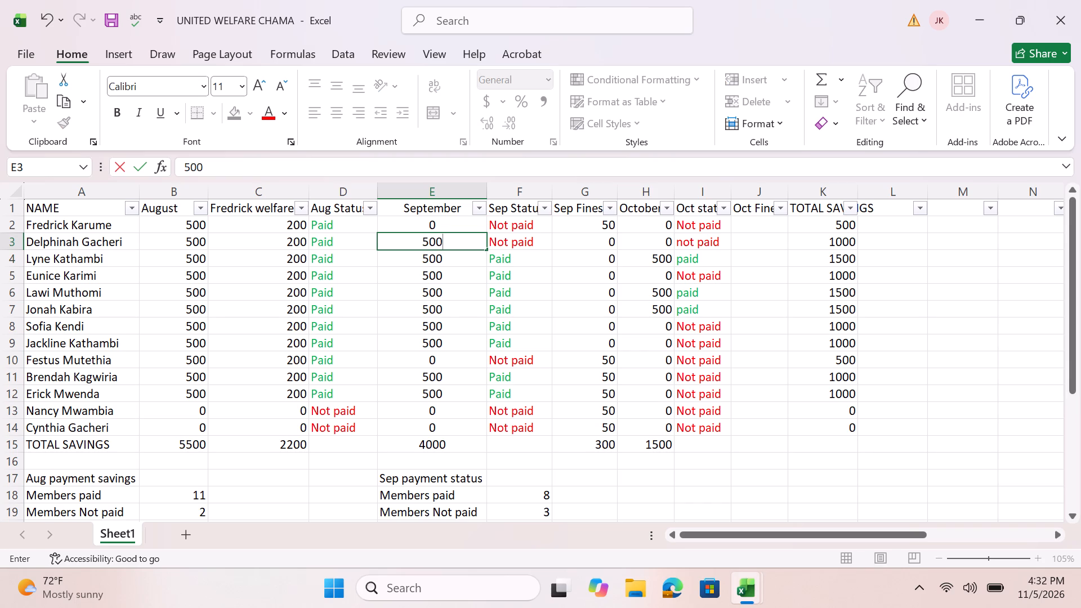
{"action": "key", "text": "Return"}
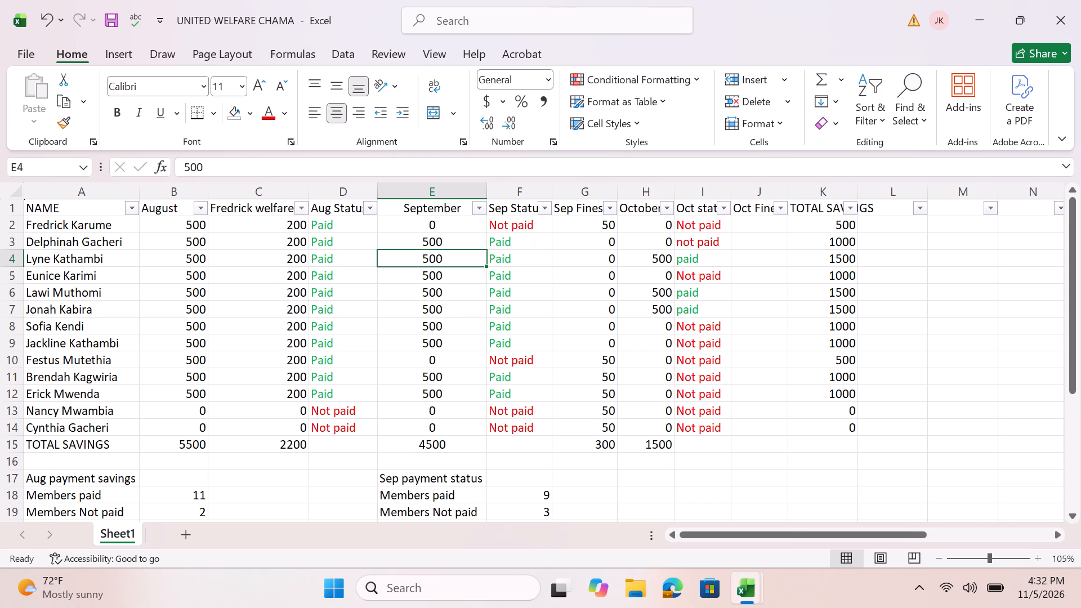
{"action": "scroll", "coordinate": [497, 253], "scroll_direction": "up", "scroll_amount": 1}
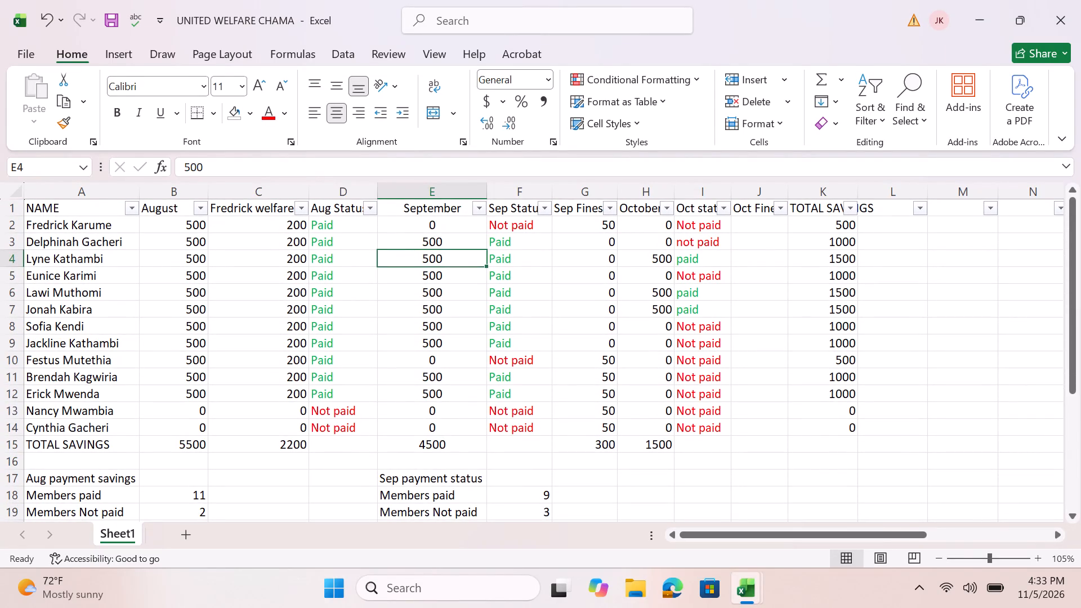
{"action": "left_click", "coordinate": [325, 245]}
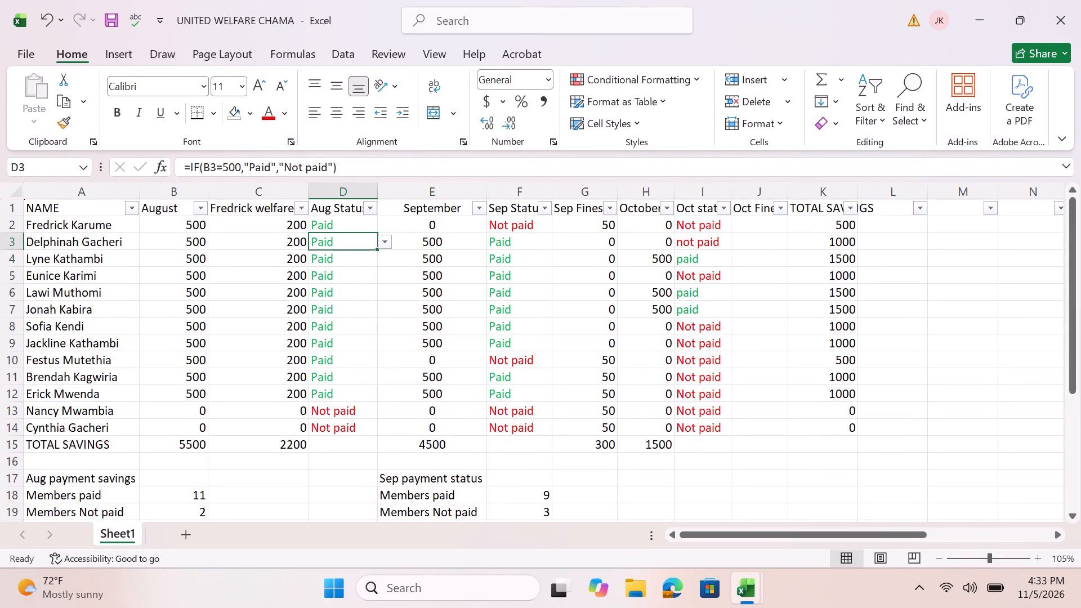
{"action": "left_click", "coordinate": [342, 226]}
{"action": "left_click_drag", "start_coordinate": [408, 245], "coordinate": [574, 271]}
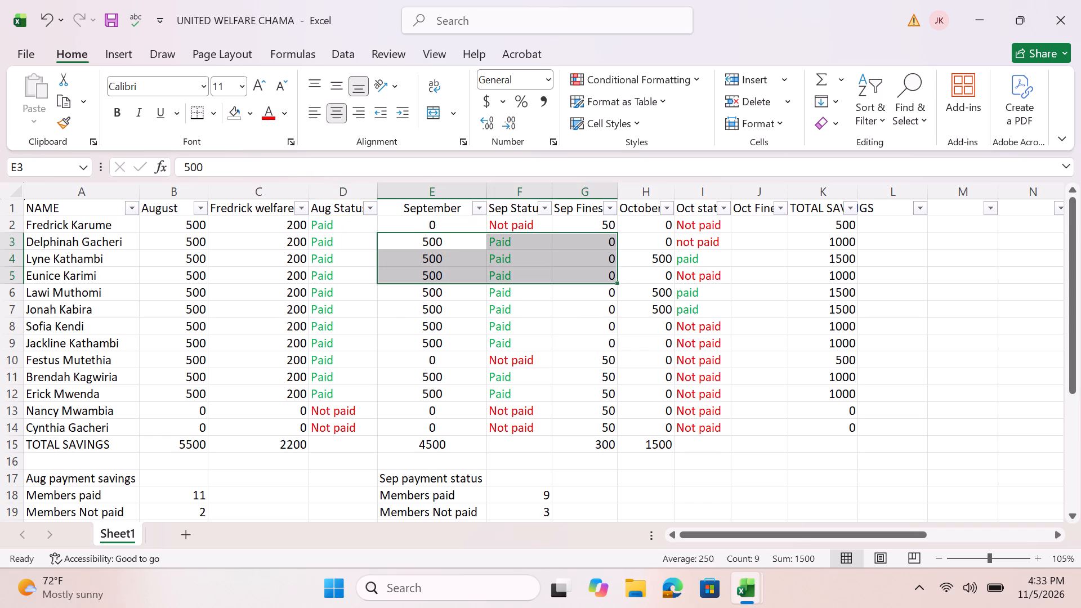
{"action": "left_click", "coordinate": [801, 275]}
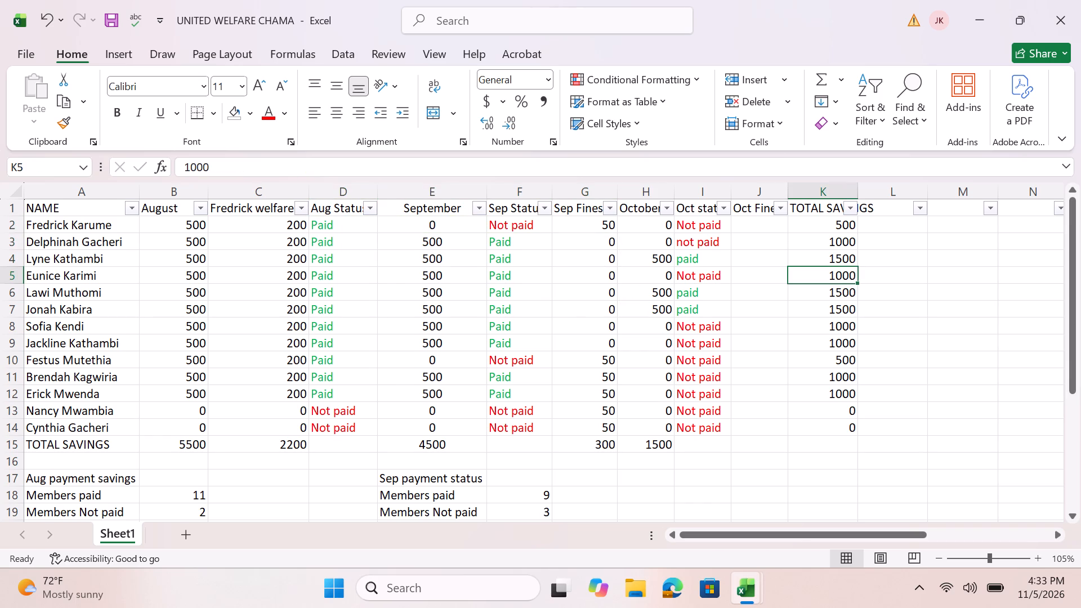
Set up a new conditional formatting rule for Aug Status cells D2 to D14, formatting only cells with specific text containing "paid".
{"action": "left_click_drag", "start_coordinate": [312, 223], "coordinate": [333, 421]}
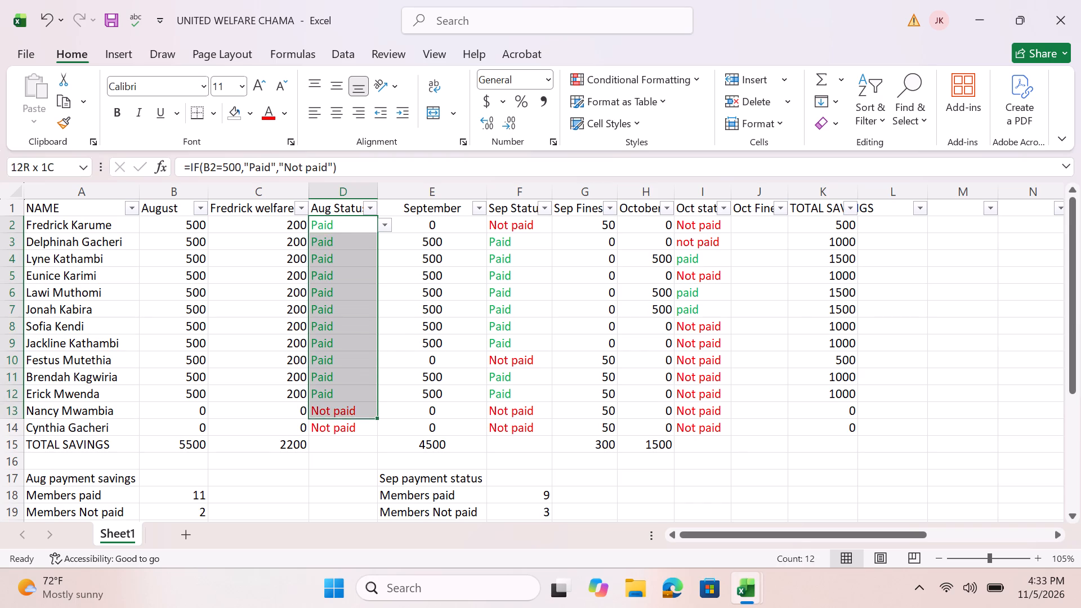
{"action": "left_click_drag", "start_coordinate": [333, 421], "coordinate": [333, 427]}
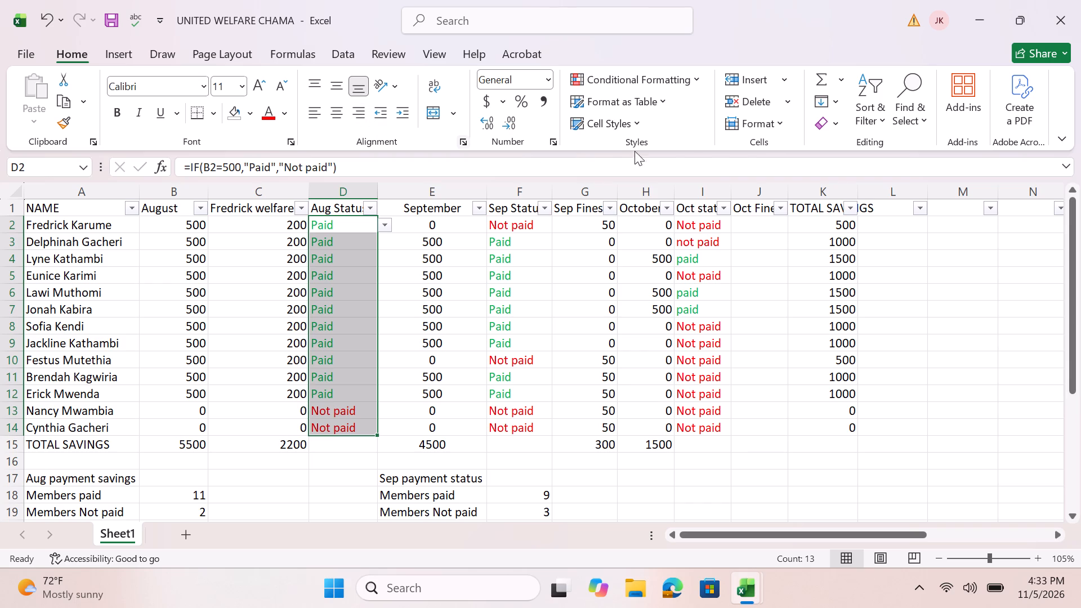
{"action": "left_click", "coordinate": [676, 77]}
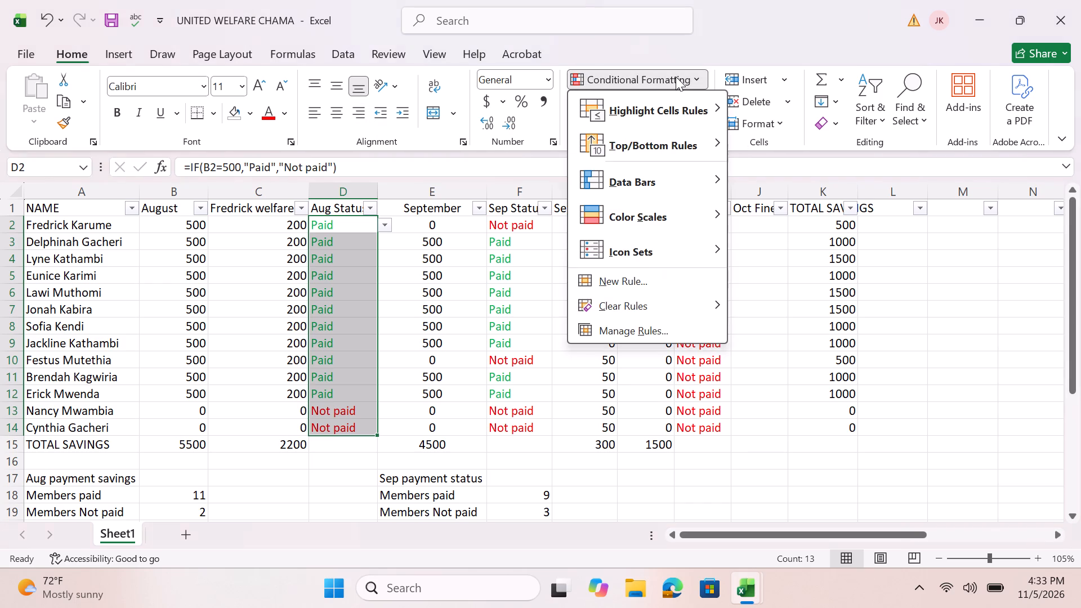
{"action": "left_click", "coordinate": [650, 287]}
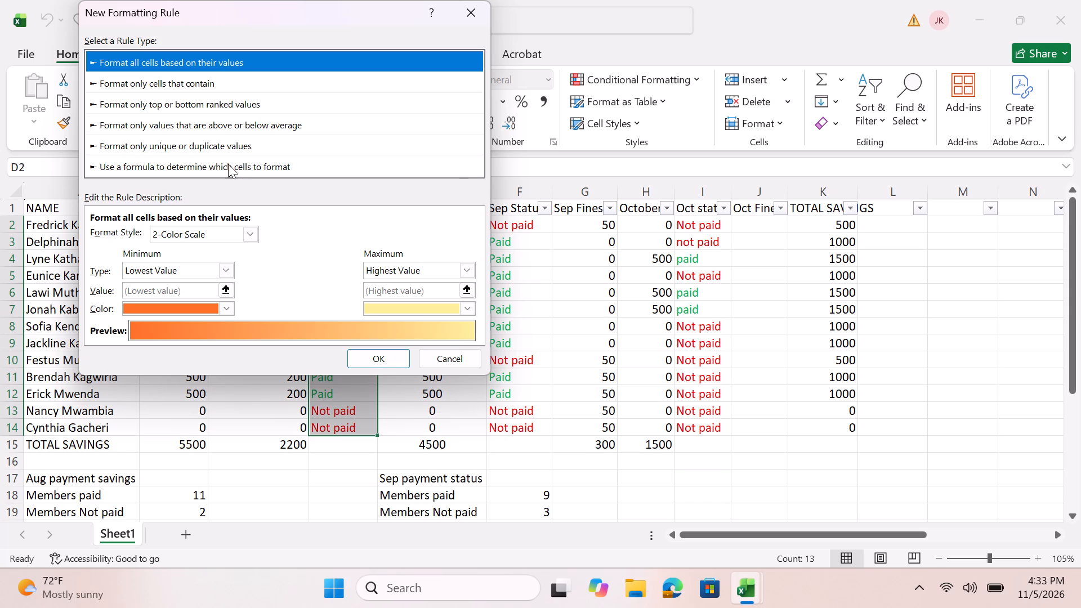
{"action": "left_click", "coordinate": [206, 81]}
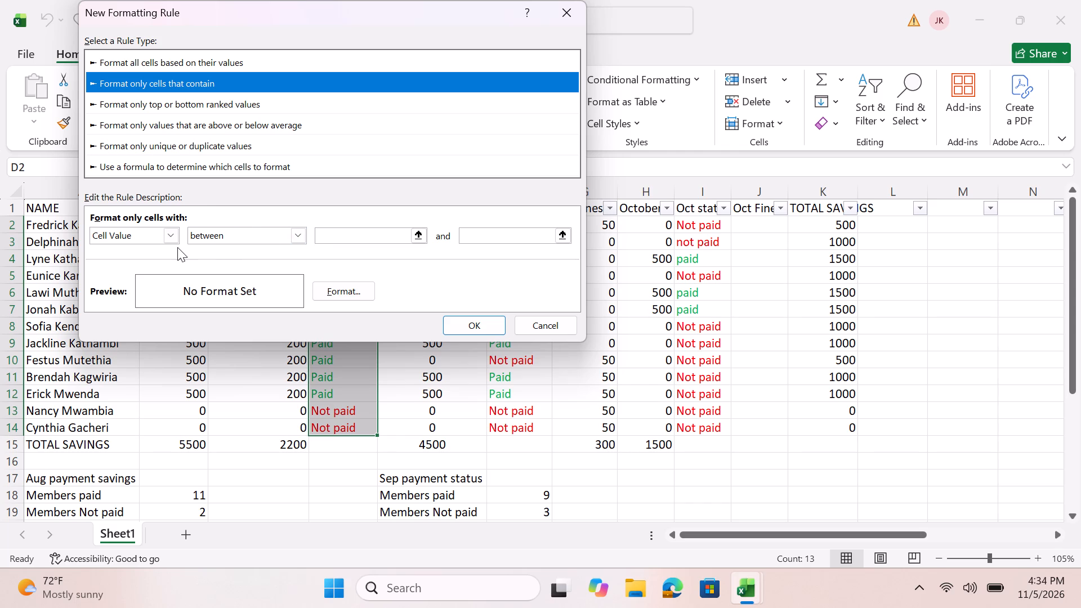
{"action": "left_click", "coordinate": [167, 229]}
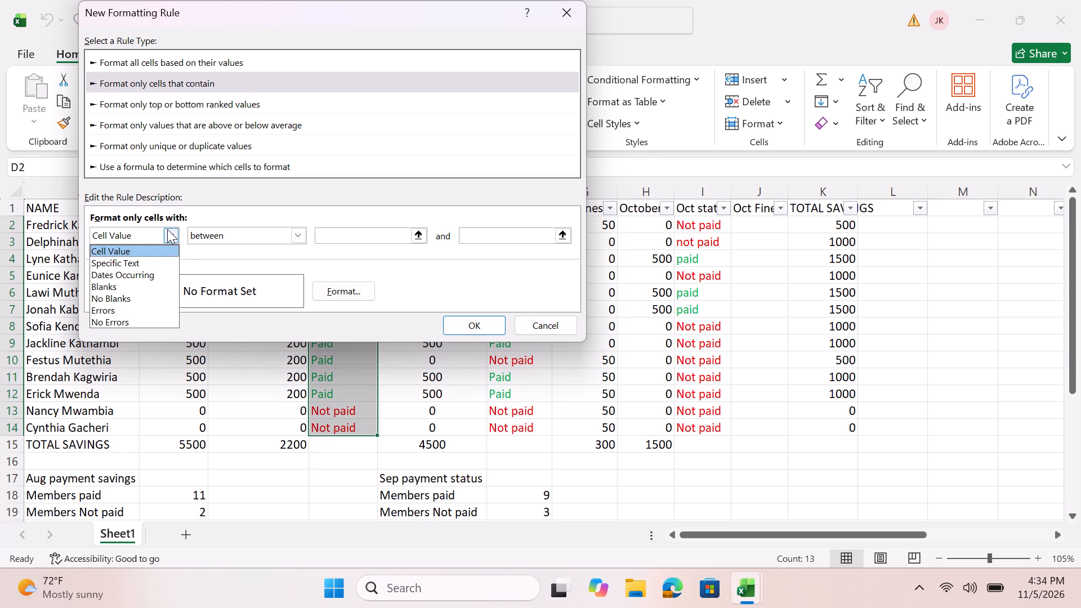
{"action": "left_click", "coordinate": [158, 259]}
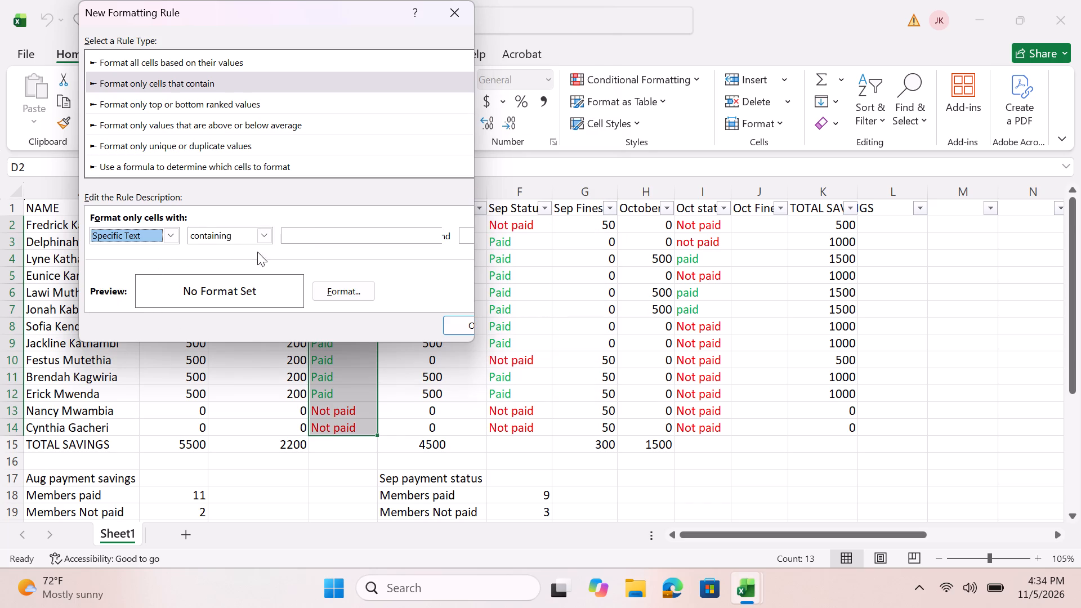
{"action": "left_click", "coordinate": [338, 235]}
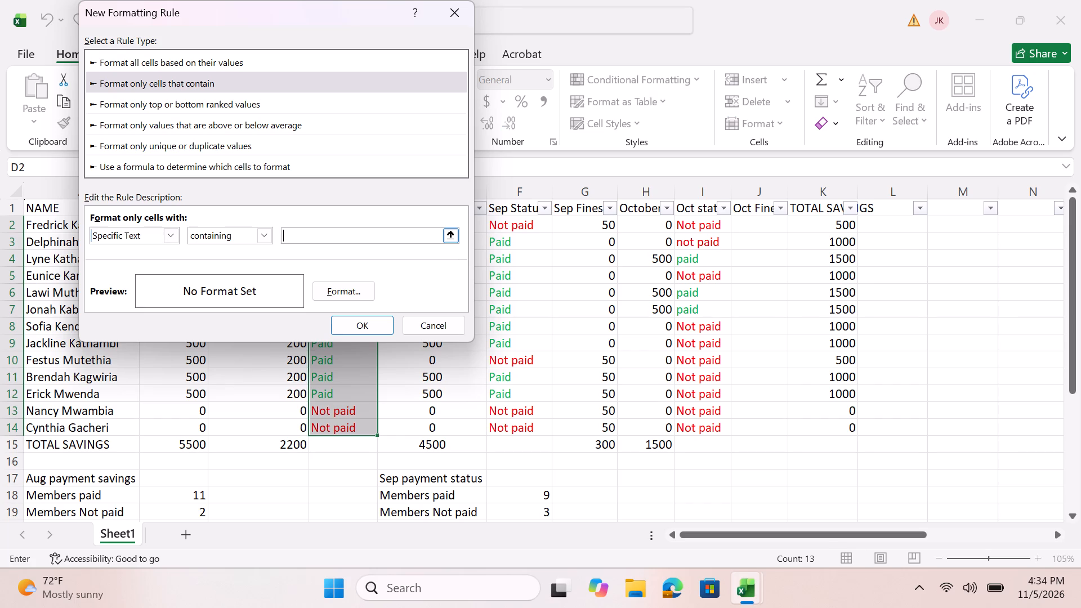
{"action": "type", "text": "paid"}
{"action": "left_click", "coordinate": [285, 161]}
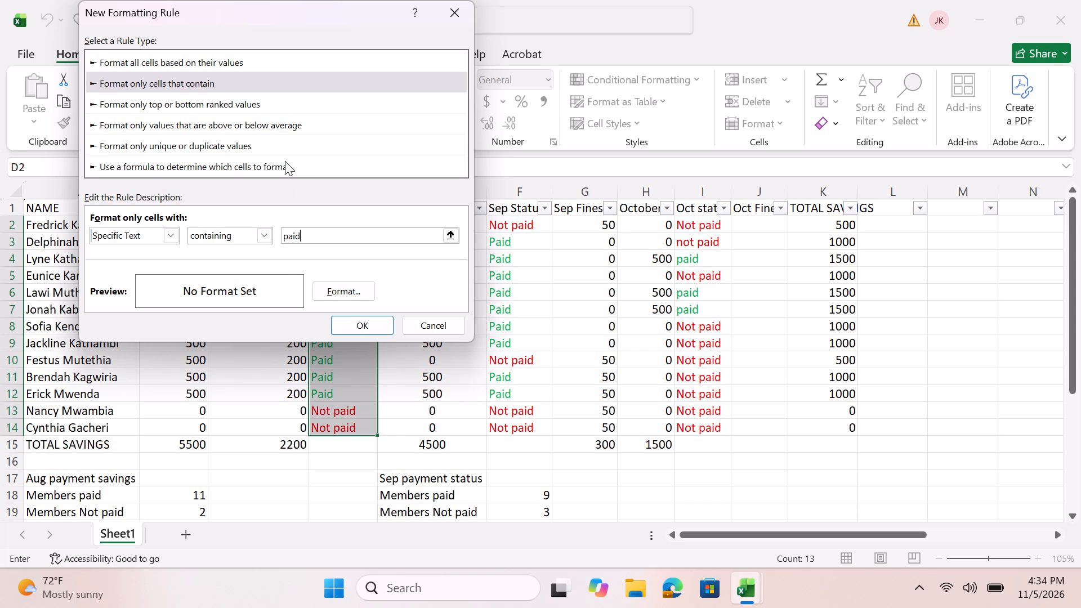
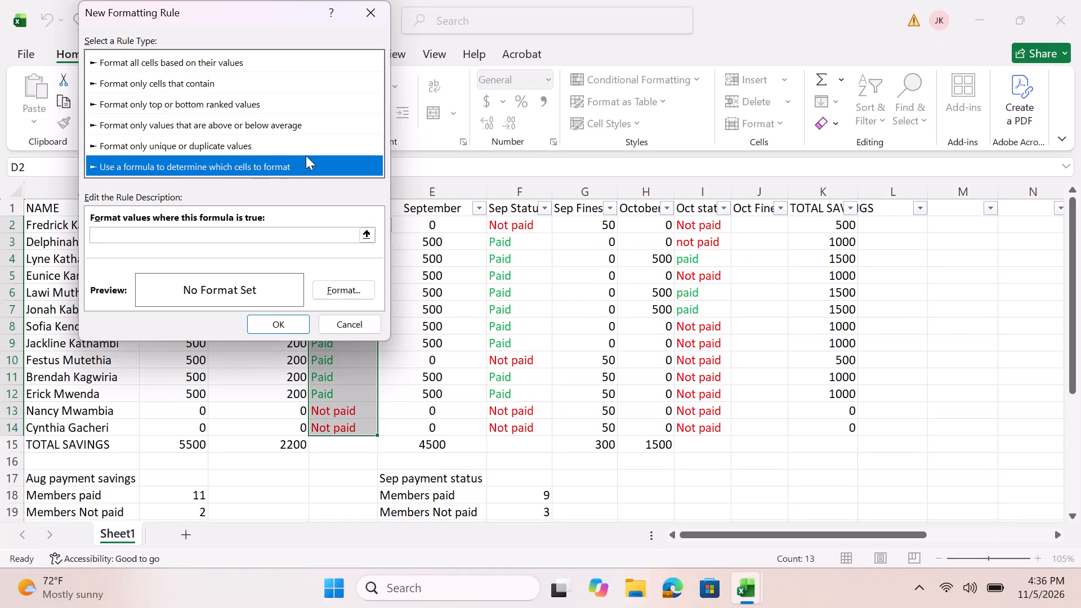
Enter the formula =D2="paid" as the condition of the new rule for the Aug Status cells.
{"action": "left_click", "coordinate": [159, 239]}
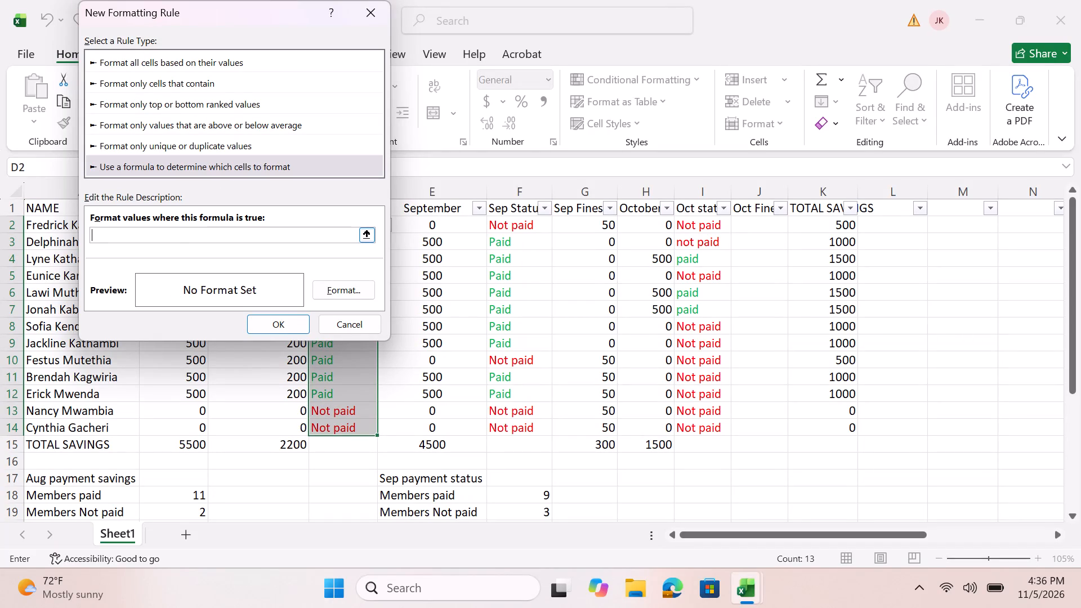
{"action": "key", "text": "equal"}
{"action": "type", "text": "D2"}
{"action": "key", "text": "equal"}
{"action": "key", "text": "shift+quotedbl"}
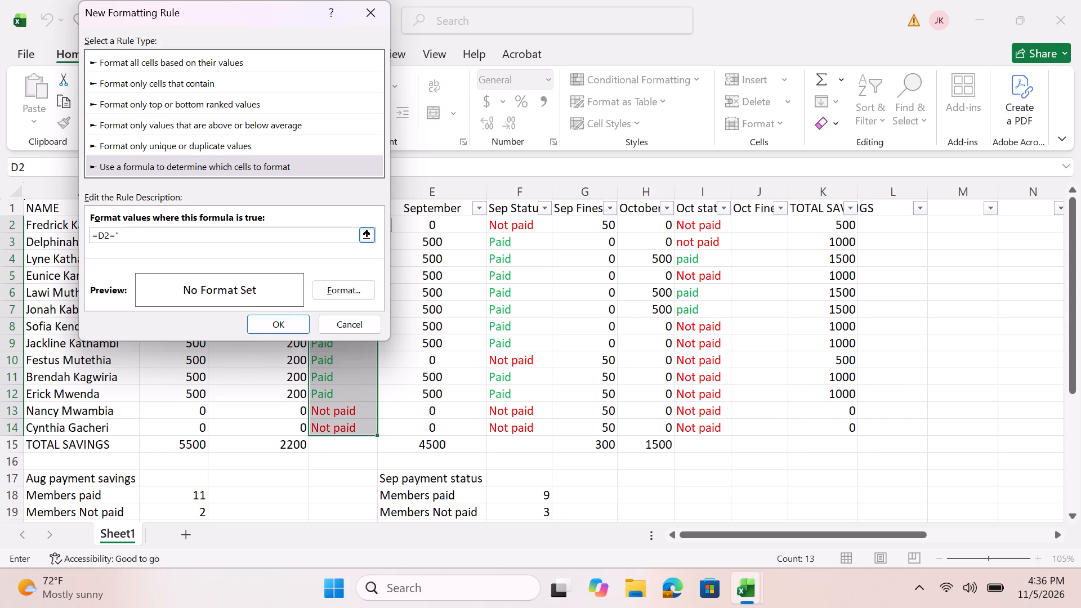
{"action": "type", "text": "PA"}
{"action": "key", "text": "BackSpace"}
{"action": "key", "text": "BackSpace"}
{"action": "type", "text": "pais"}
{"action": "key", "text": "BackSpace"}
{"action": "key", "text": "d"}
{"action": "key", "text": "shift+quotedbl"}
Give the "paid" rule the standard green font colour and apply the rule to the Aug Status cells.
{"action": "left_click", "coordinate": [358, 290]}
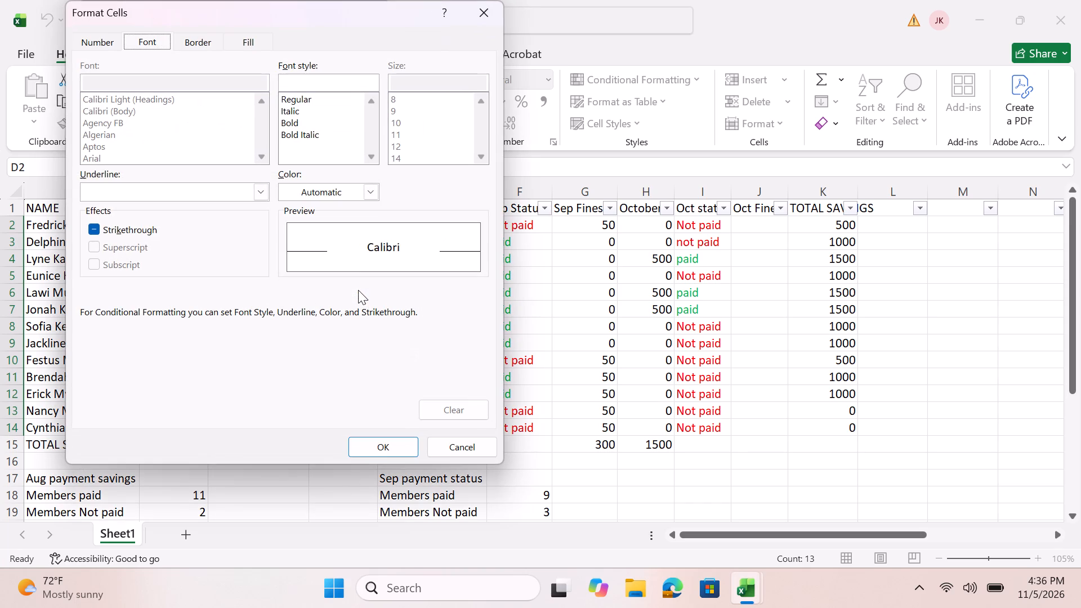
{"action": "left_click", "coordinate": [366, 192]}
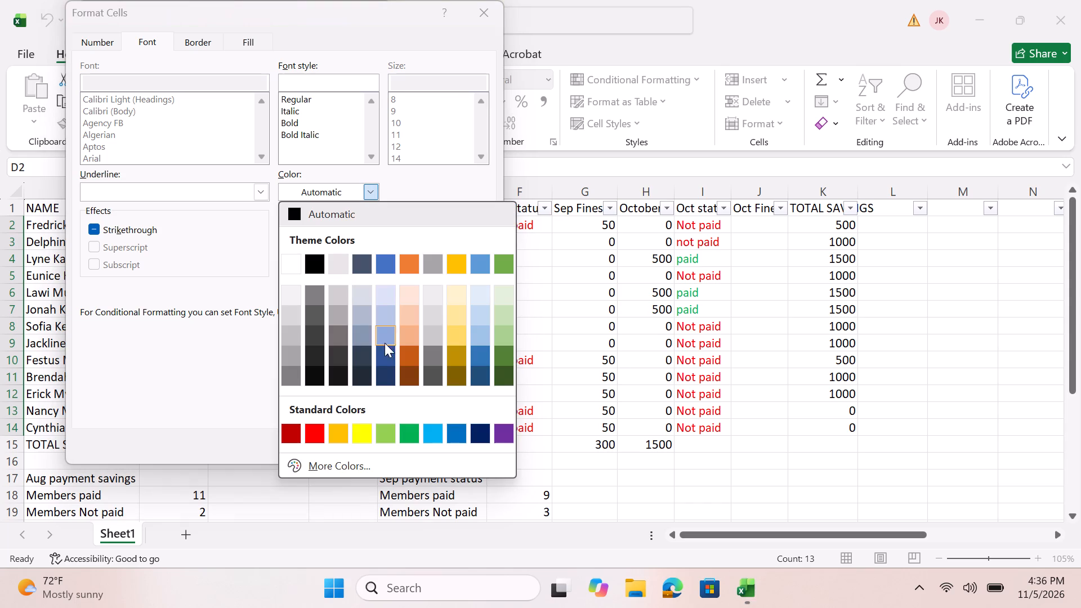
{"action": "left_click", "coordinate": [410, 430]}
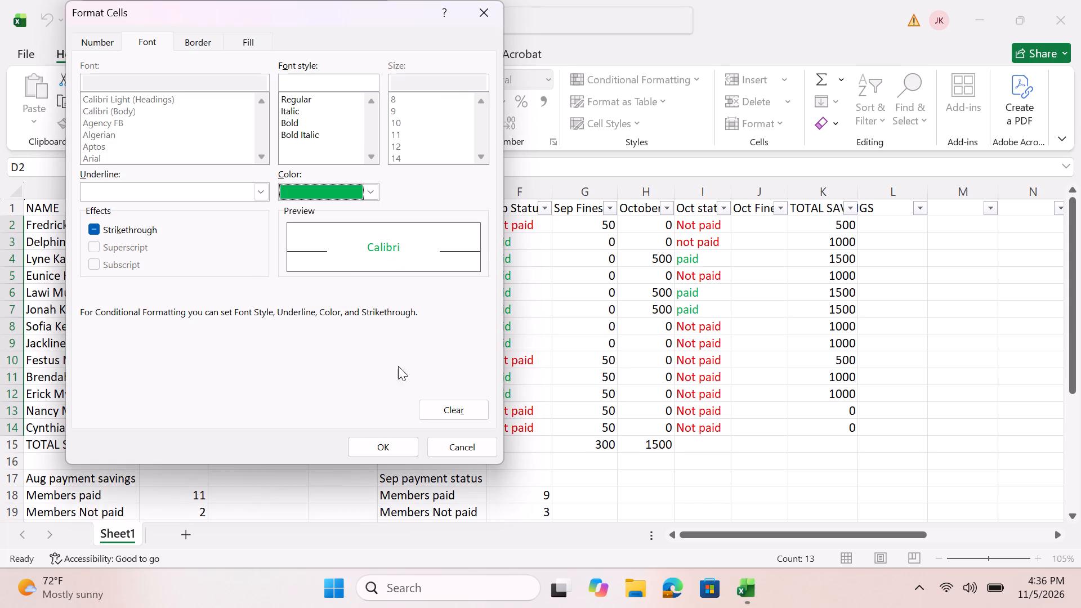
{"action": "left_click", "coordinate": [404, 450]}
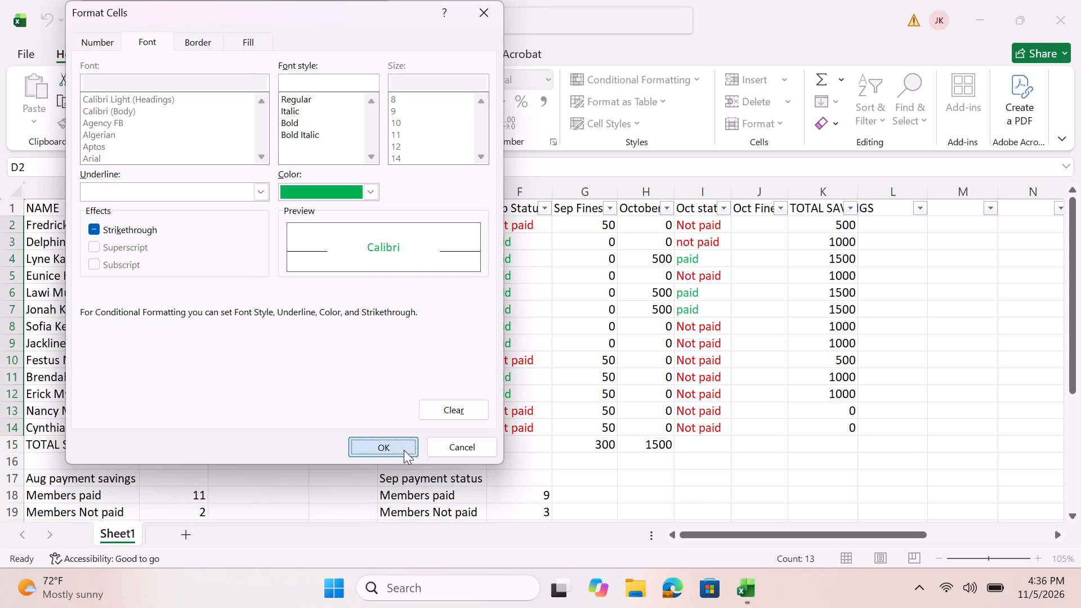
{"action": "left_click", "coordinate": [284, 318]}
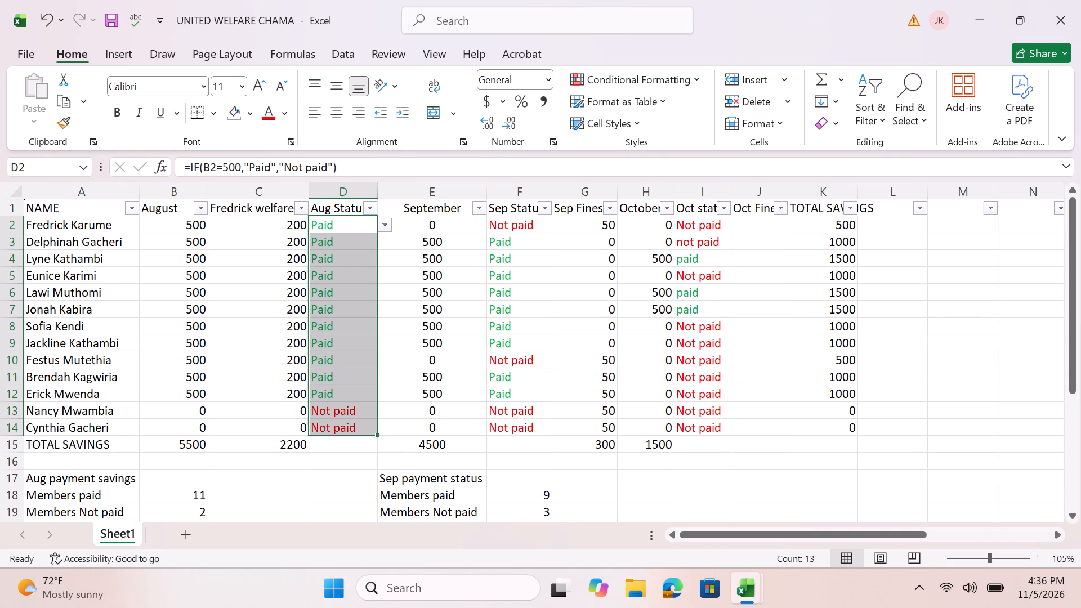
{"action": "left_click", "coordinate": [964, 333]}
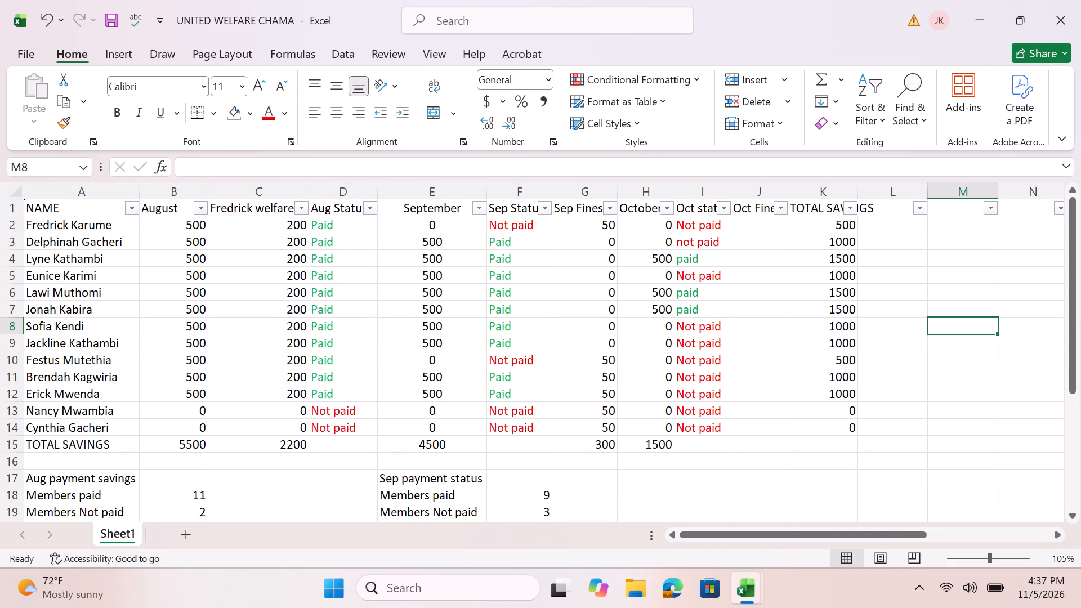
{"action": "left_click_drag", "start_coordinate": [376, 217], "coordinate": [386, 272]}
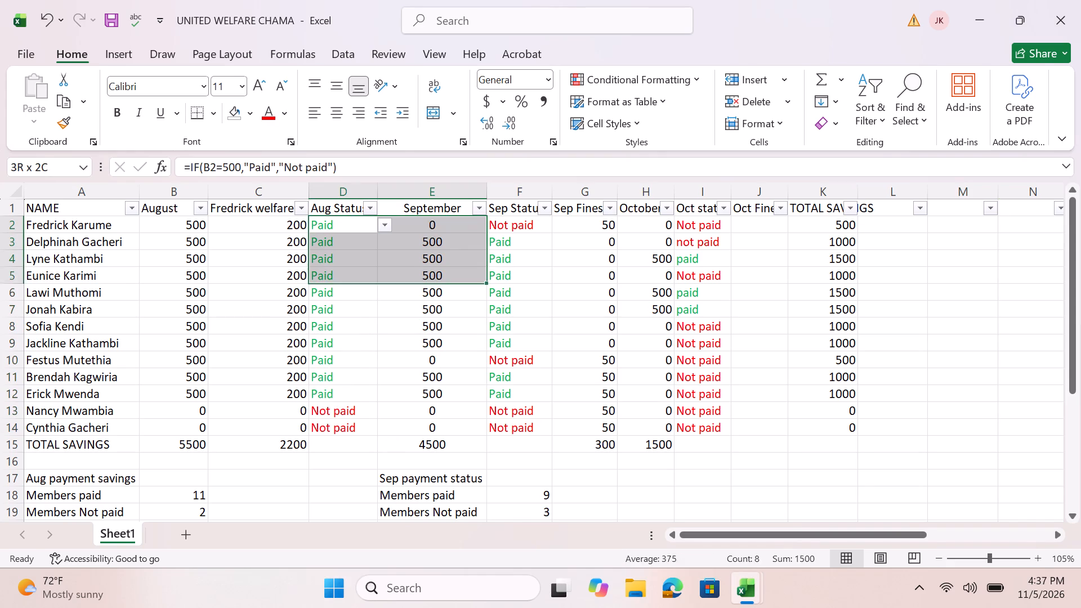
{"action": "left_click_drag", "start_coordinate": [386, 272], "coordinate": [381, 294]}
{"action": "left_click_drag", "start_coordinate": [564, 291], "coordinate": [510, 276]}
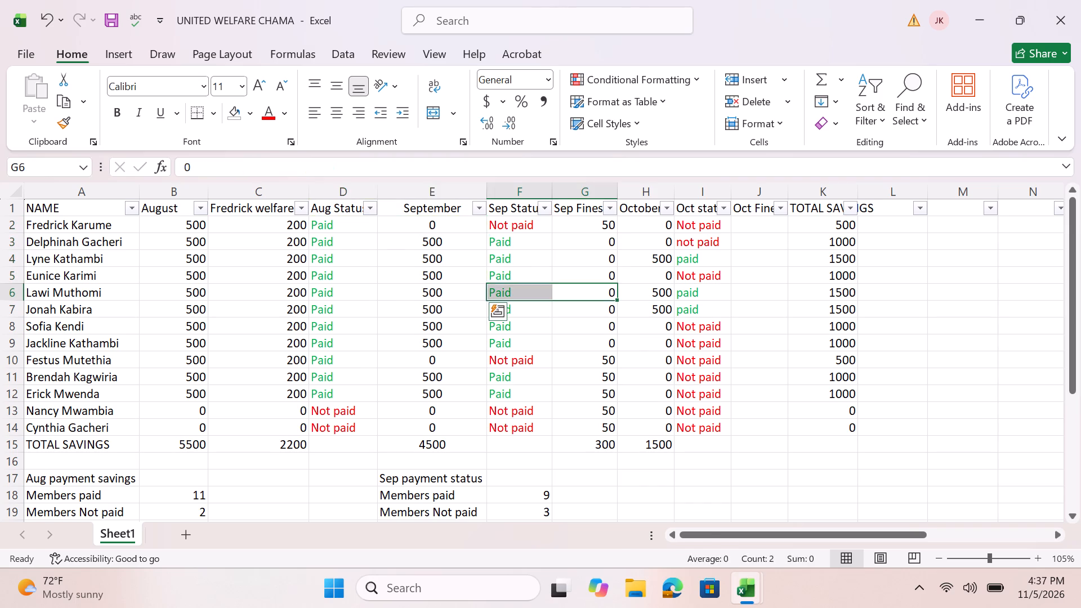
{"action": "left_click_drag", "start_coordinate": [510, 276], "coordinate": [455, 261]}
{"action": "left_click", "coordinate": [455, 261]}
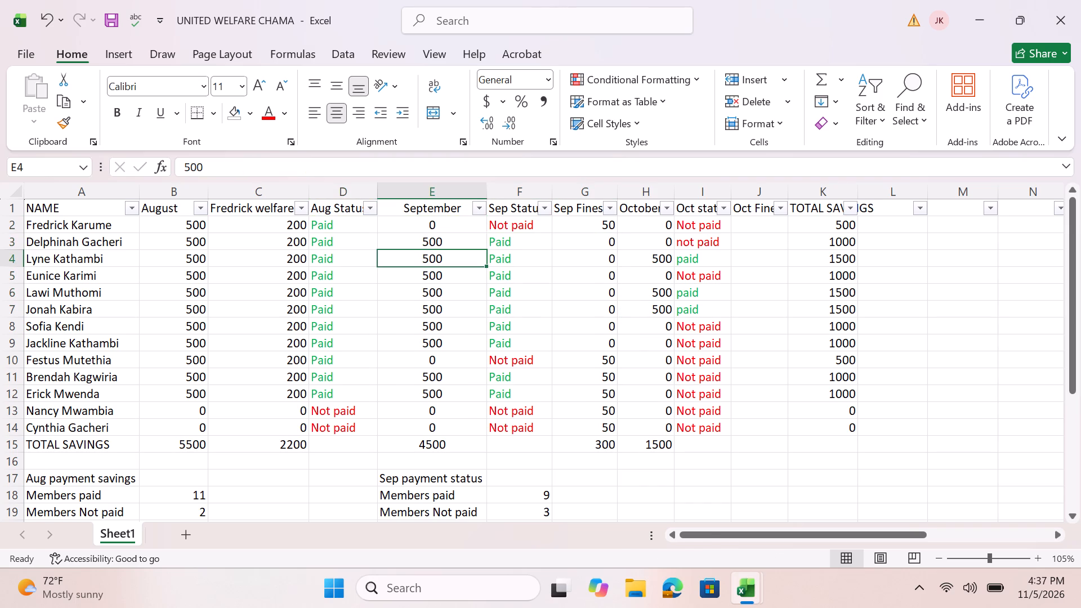
Start another formula-based conditional formatting rule for Aug Status cells D2 to D14 with the formula =D2="Not paid".
{"action": "left_click_drag", "start_coordinate": [313, 230], "coordinate": [332, 381]}
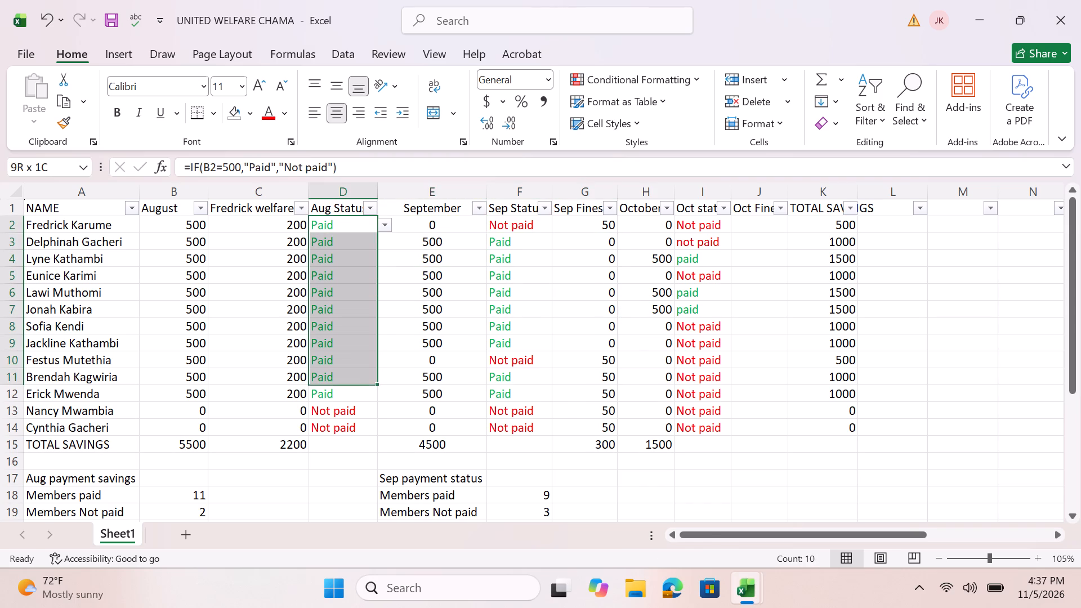
{"action": "left_click_drag", "start_coordinate": [332, 381], "coordinate": [332, 430]}
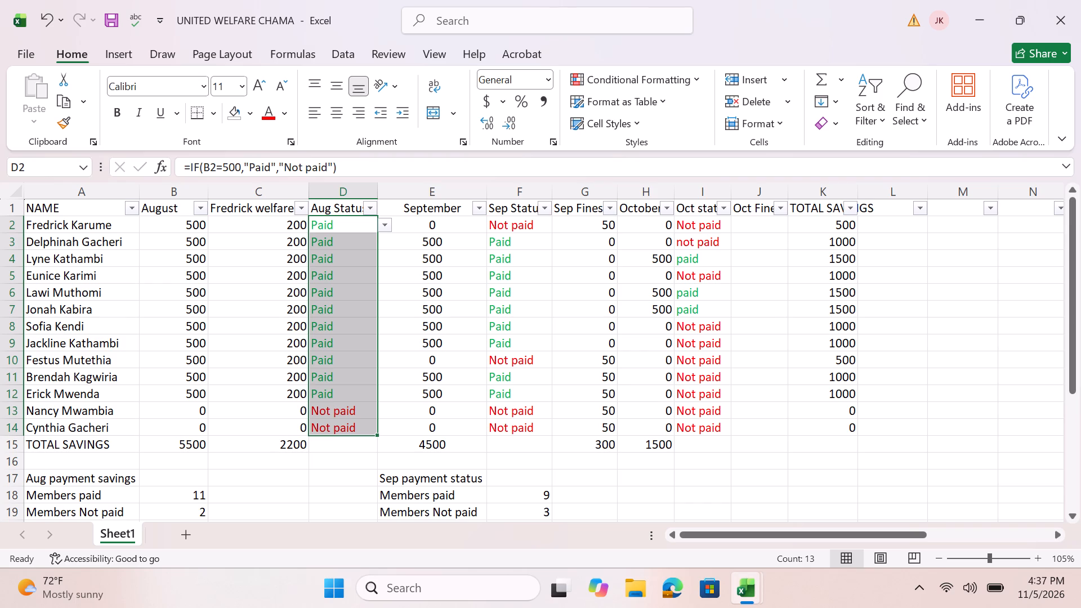
{"action": "left_click", "coordinate": [681, 72]}
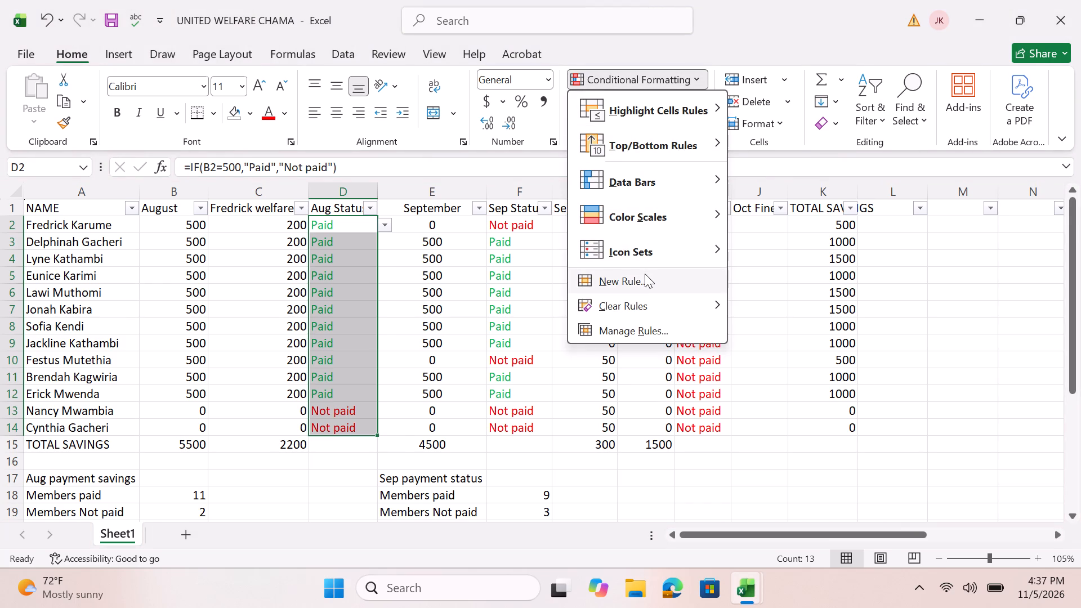
{"action": "left_click", "coordinate": [645, 274]}
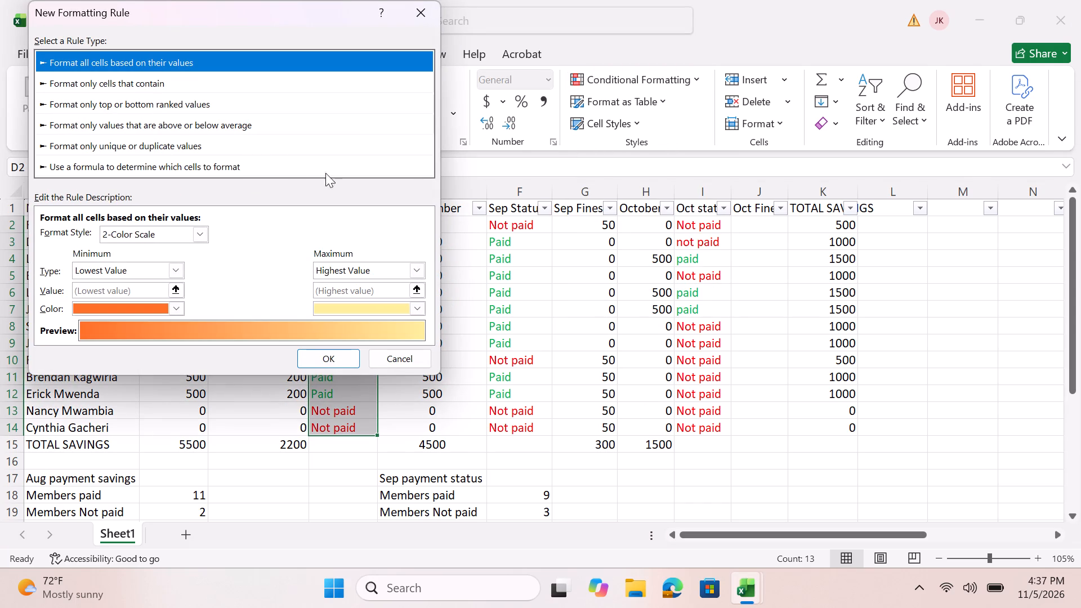
{"action": "left_click", "coordinate": [224, 162]}
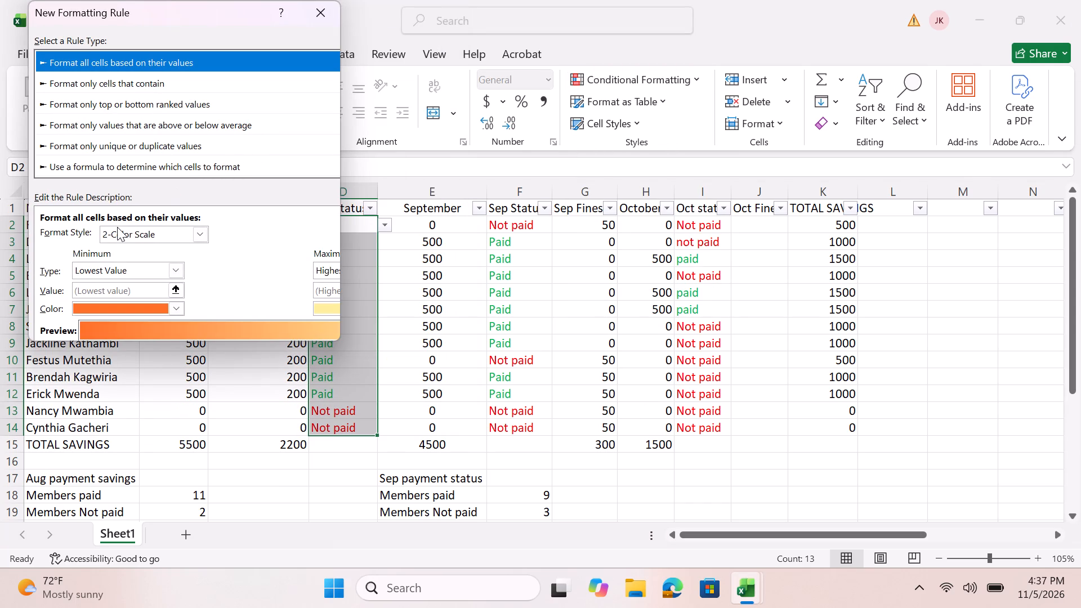
{"action": "left_click", "coordinate": [117, 227]}
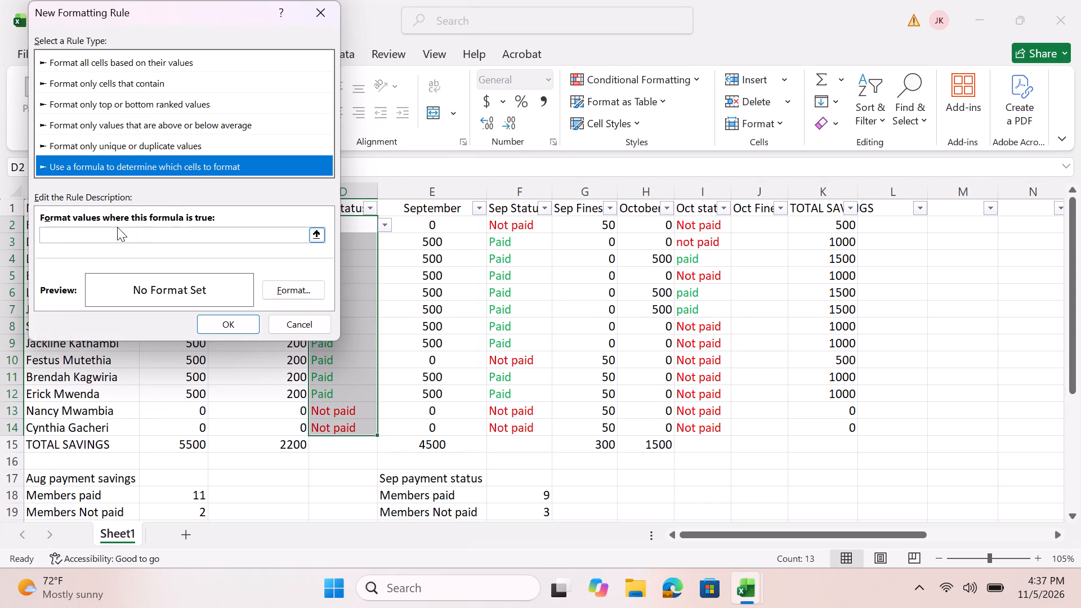
{"action": "key", "text": "equal"}
{"action": "type", "text": "D2"}
{"action": "key", "text": "equal"}
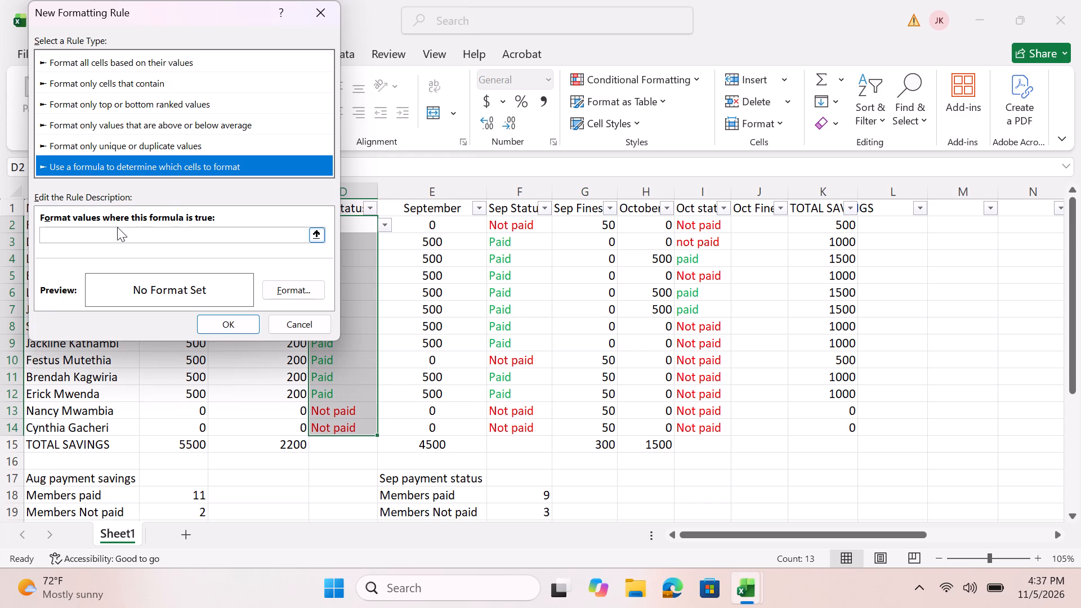
{"action": "left_click", "coordinate": [117, 227]}
{"action": "left_click", "coordinate": [91, 229]}
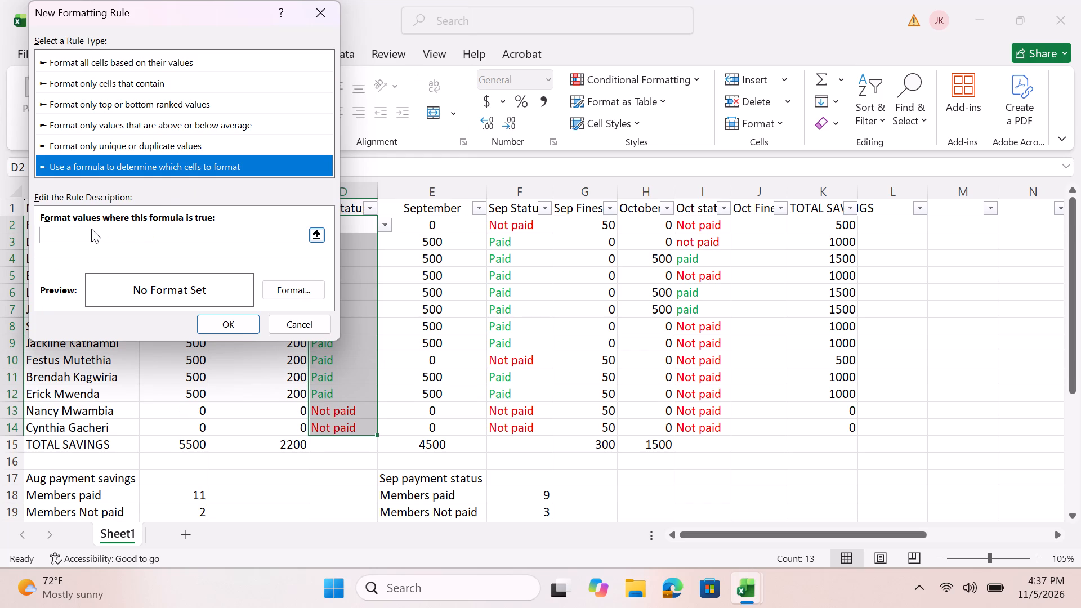
{"action": "left_click", "coordinate": [91, 229]}
{"action": "left_click_drag", "start_coordinate": [91, 229], "coordinate": [53, 234]}
{"action": "left_click", "coordinate": [53, 234]}
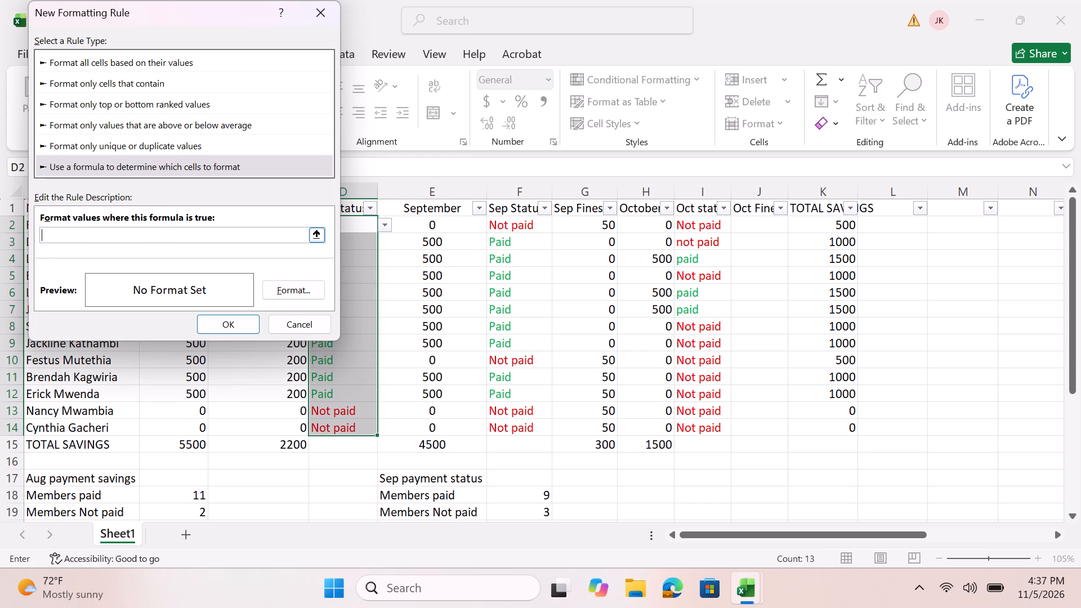
{"action": "key", "text": "equal"}
{"action": "key", "text": "d"}
{"action": "key", "text": "2"}
{"action": "key", "text": "equal"}
{"action": "key", "text": "shift+quotedbl"}
{"action": "key", "text": "n"}
{"action": "key", "text": "shift+quotedbl"}
Give the "Not paid" rule the standard red font colour and apply the rule to the Aug Status cells.
{"action": "left_click", "coordinate": [307, 288]}
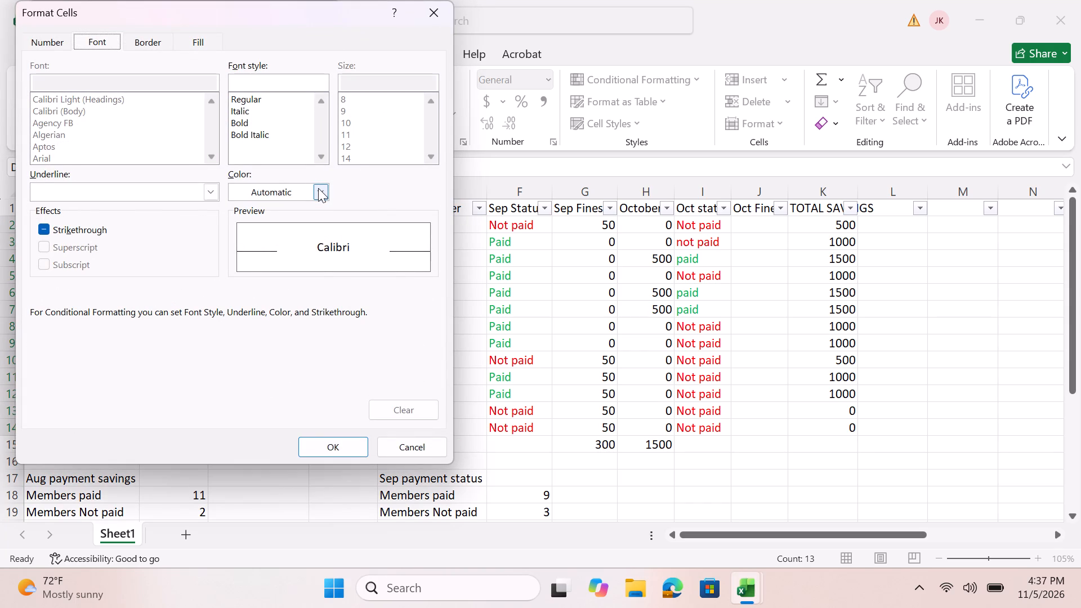
{"action": "left_click", "coordinate": [318, 188]}
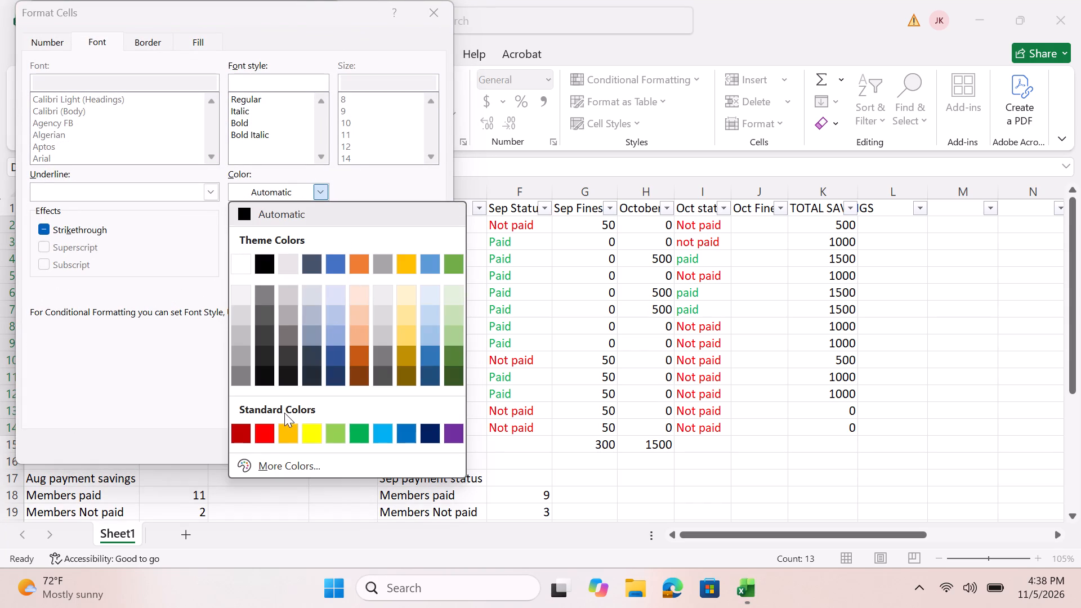
{"action": "left_click", "coordinate": [267, 431]}
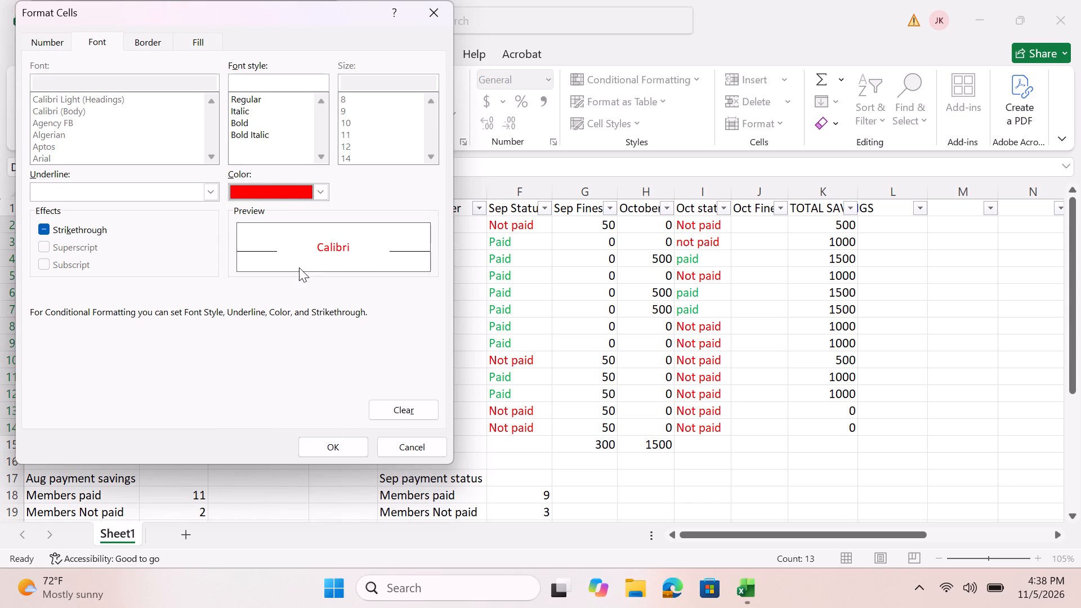
{"action": "left_click", "coordinate": [333, 449]}
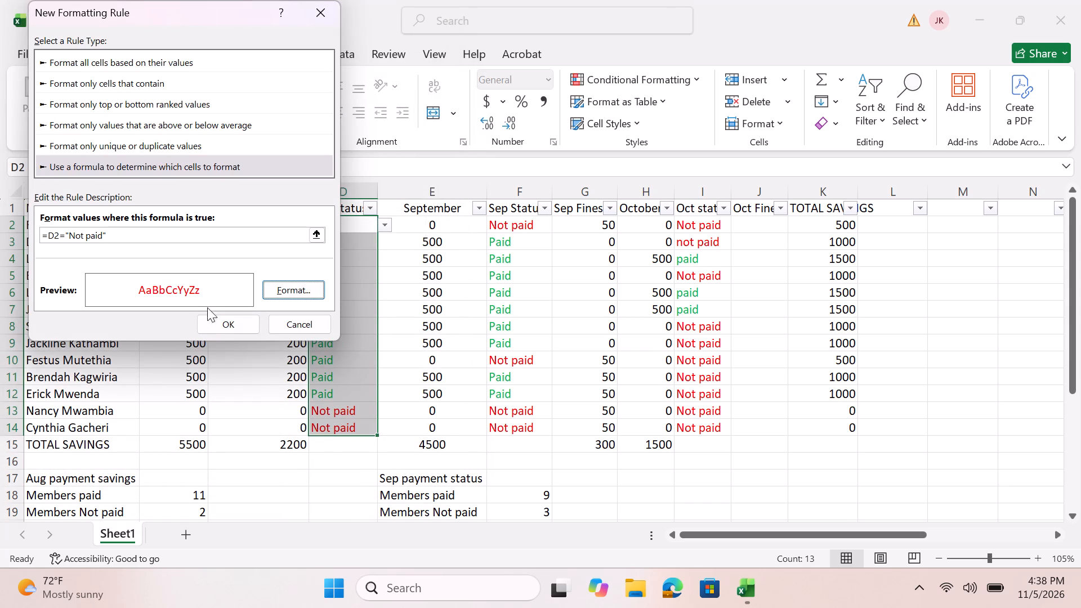
{"action": "left_click", "coordinate": [224, 323]}
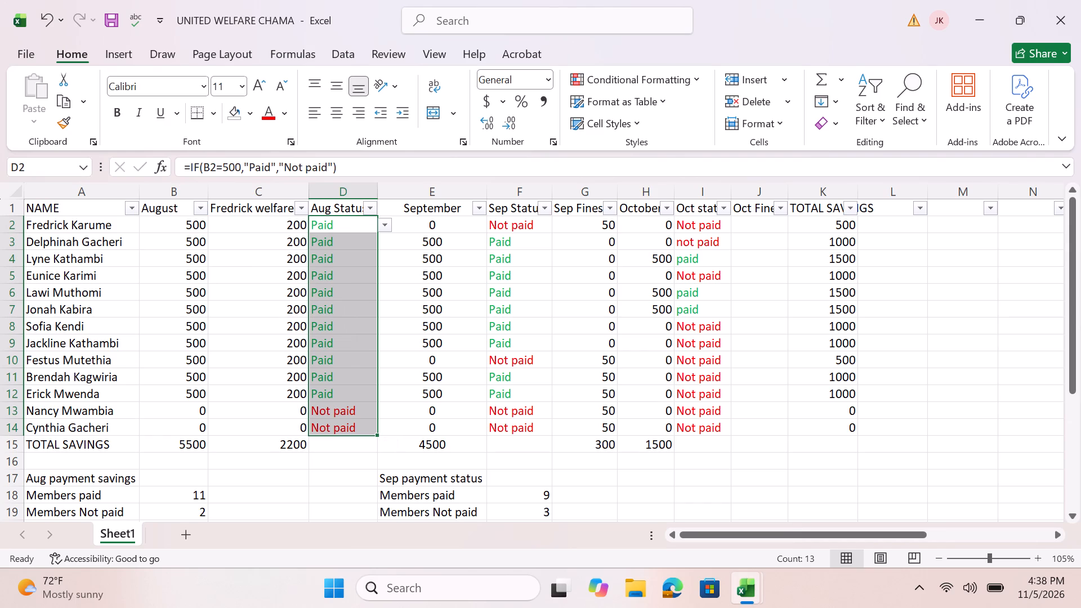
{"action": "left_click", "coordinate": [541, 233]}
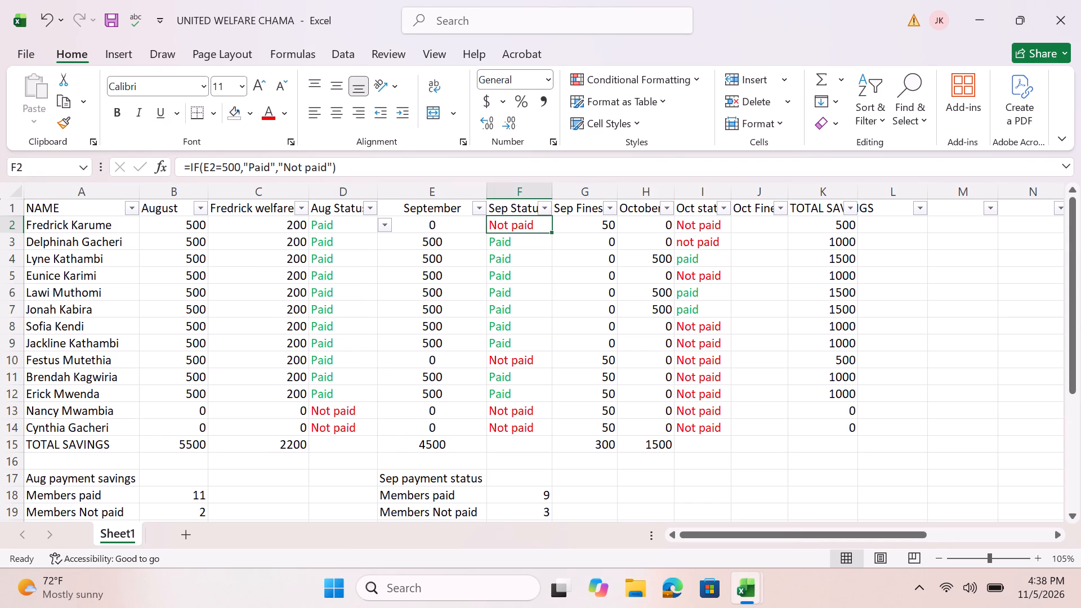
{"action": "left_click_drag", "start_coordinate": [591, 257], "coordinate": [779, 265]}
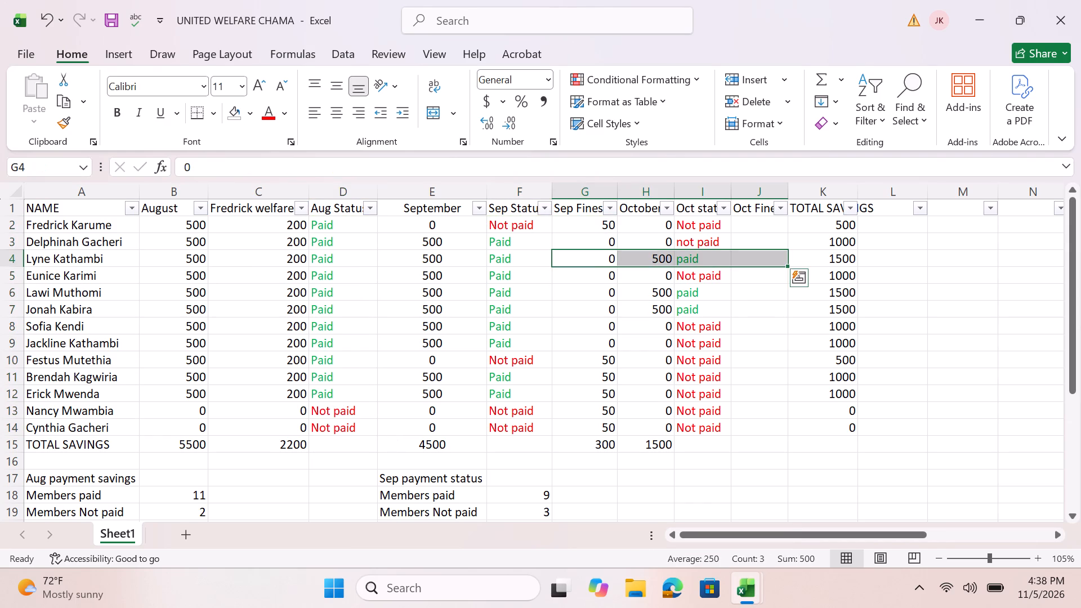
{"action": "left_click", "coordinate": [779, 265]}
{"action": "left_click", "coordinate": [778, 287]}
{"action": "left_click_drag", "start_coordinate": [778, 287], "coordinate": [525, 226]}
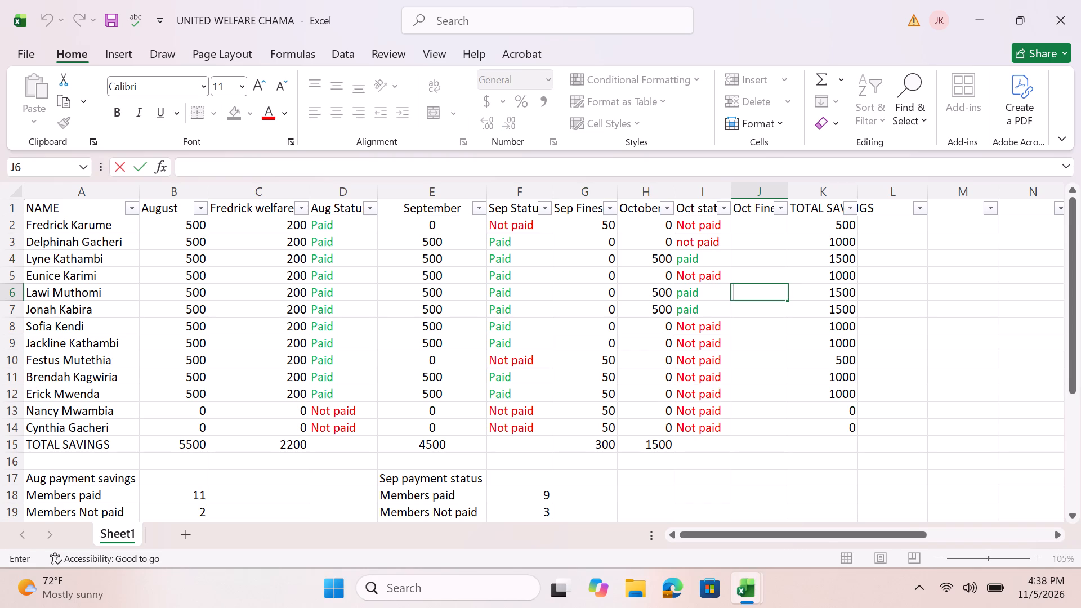
Set up a formula-based conditional formatting rule for Sep Status cells F2 to F14 with the formula =F2="paid".
{"action": "left_click_drag", "start_coordinate": [490, 226], "coordinate": [510, 430]}
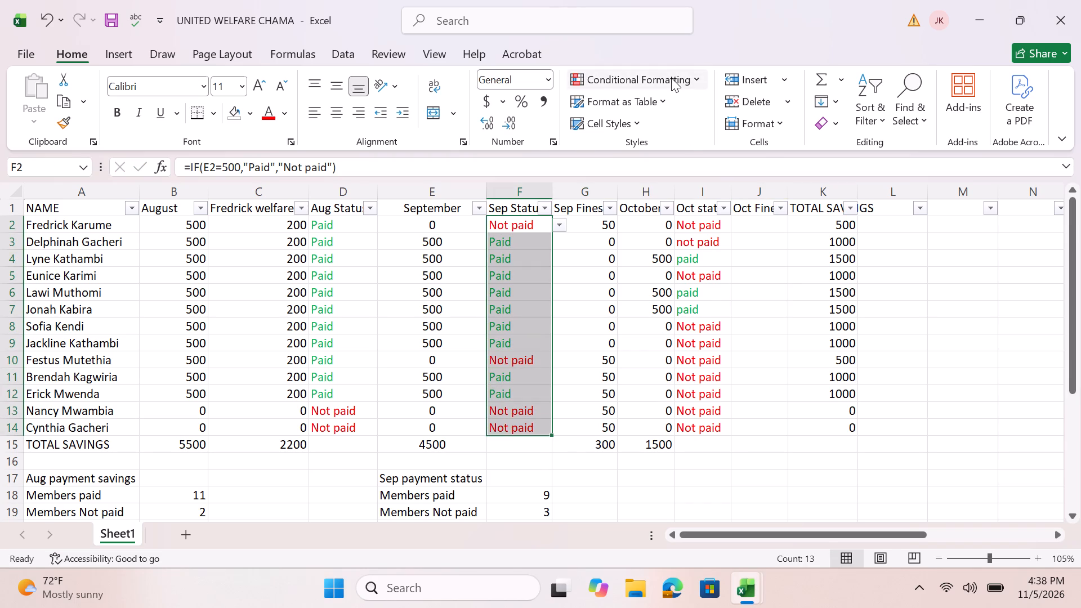
{"action": "left_click", "coordinate": [671, 78]}
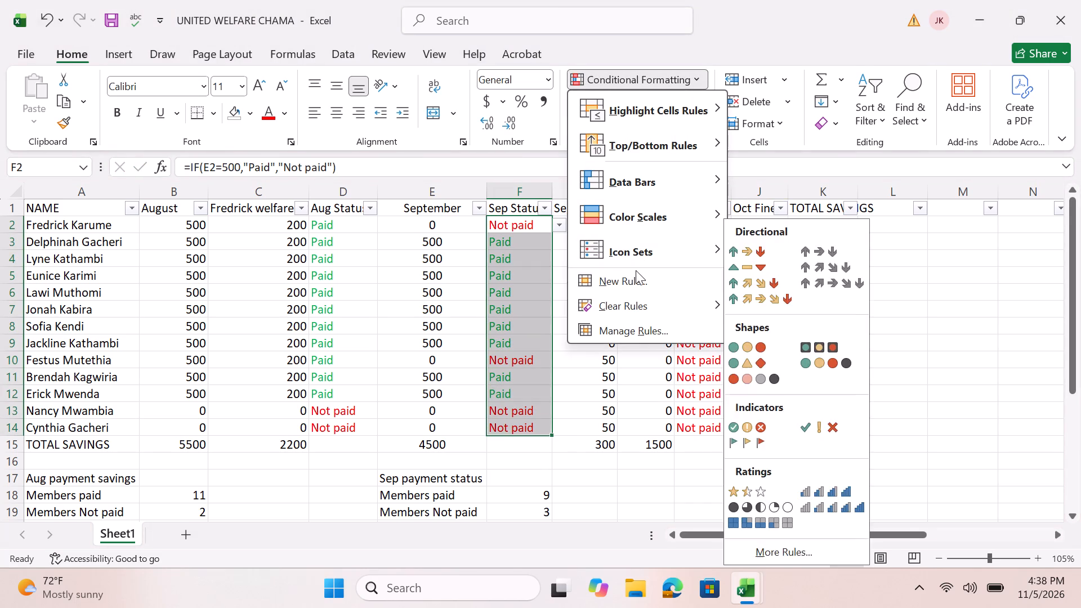
{"action": "left_click", "coordinate": [636, 270]}
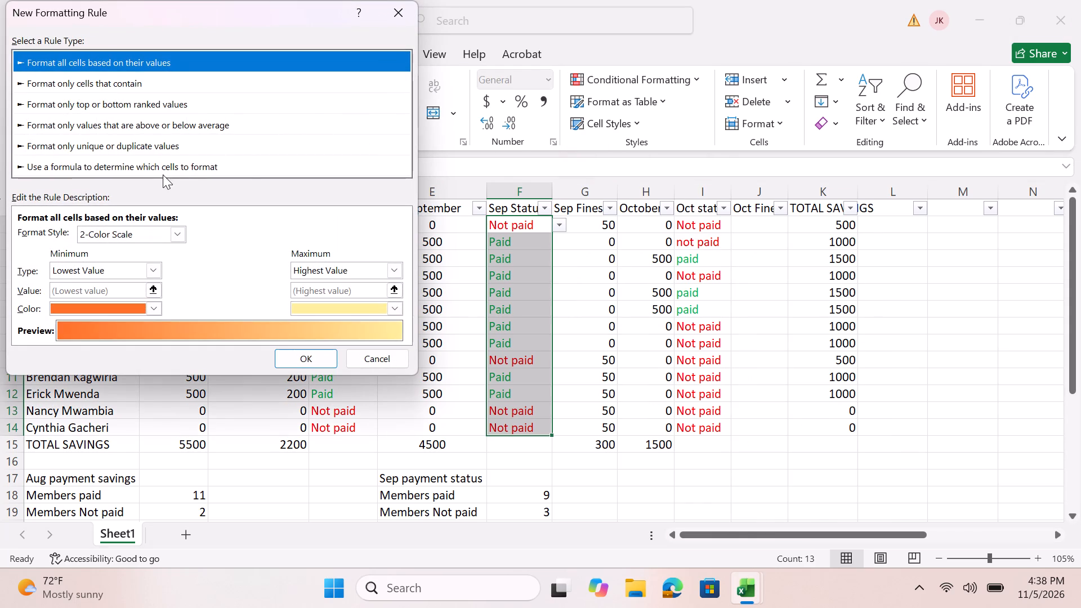
{"action": "left_click", "coordinate": [143, 166]}
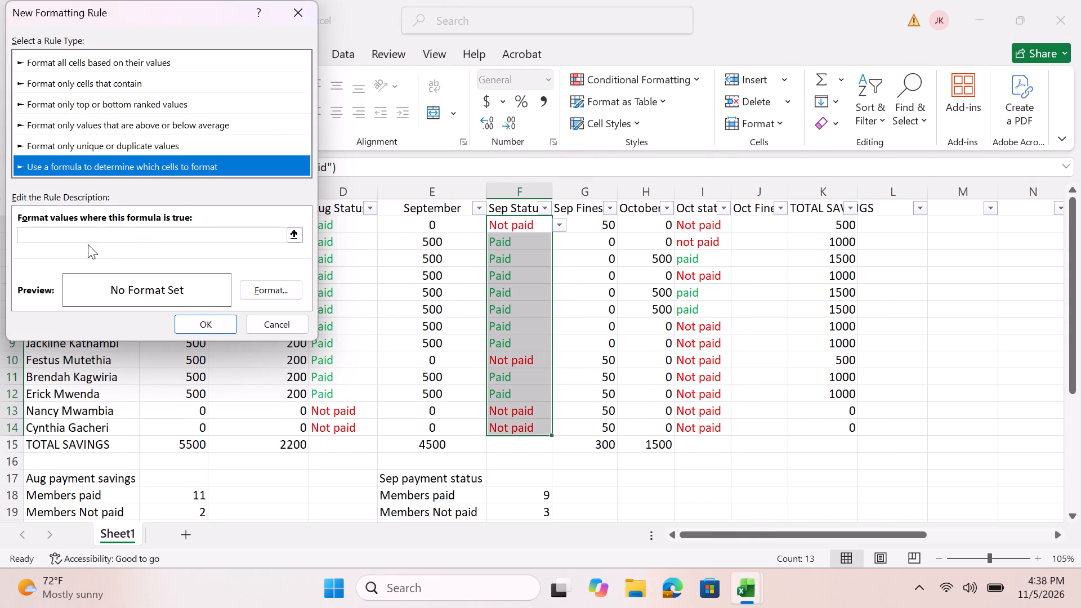
{"action": "left_click", "coordinate": [62, 234]}
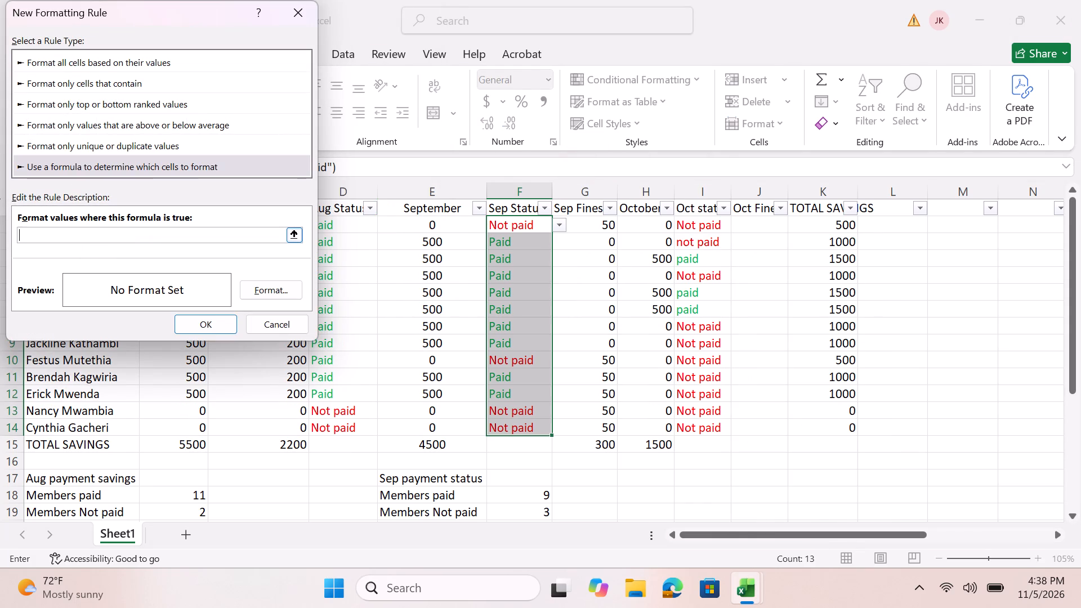
{"action": "key", "text": "equal"}
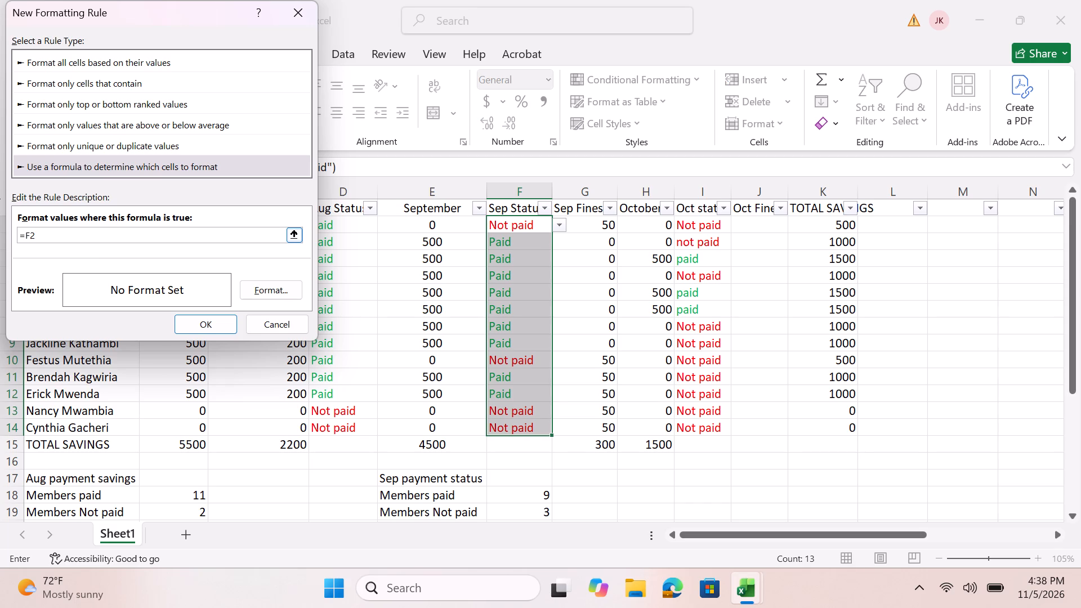
{"action": "key", "text": "equal"}
{"action": "type", "text": "\"paid"}
{"action": "key", "text": "shift+quotedbl"}
Give the "paid" rule the standard green font colour and apply the rule to the Sep Status cells.
{"action": "left_click", "coordinate": [267, 289]}
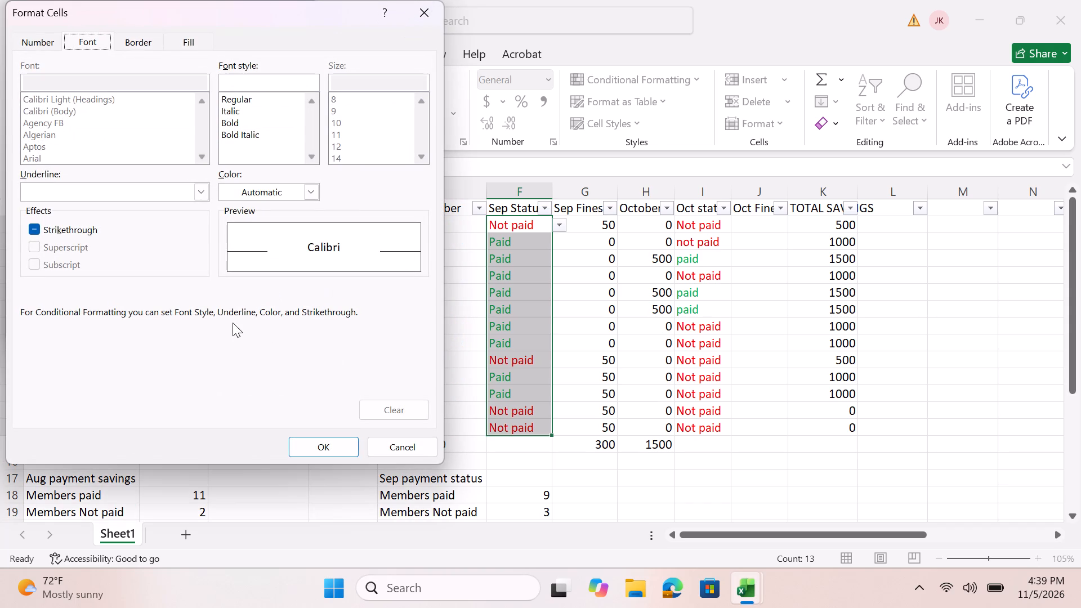
{"action": "left_click", "coordinate": [313, 189]}
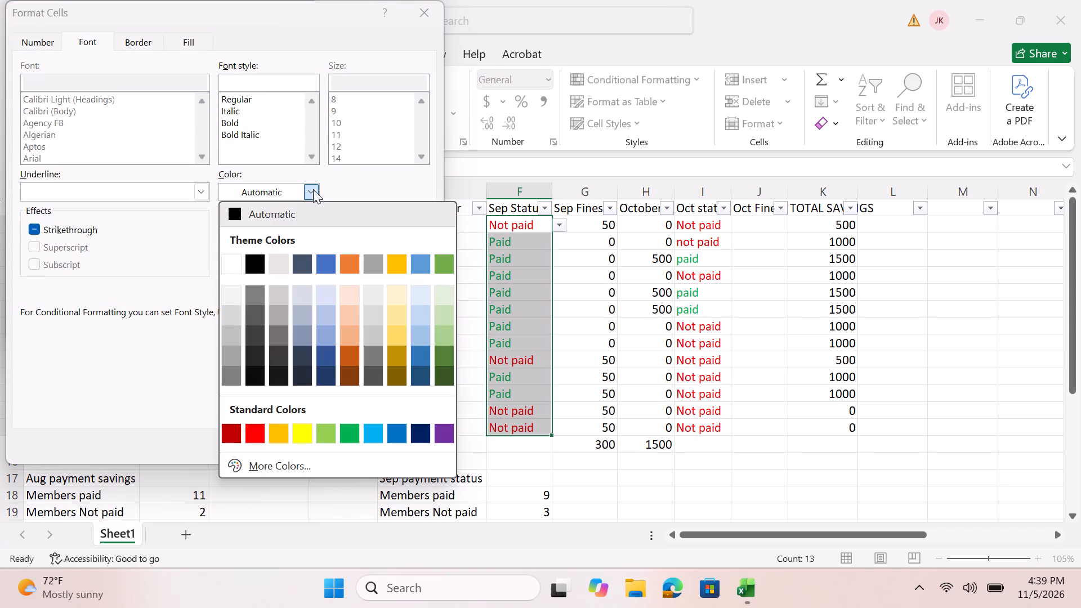
{"action": "left_click", "coordinate": [346, 440]}
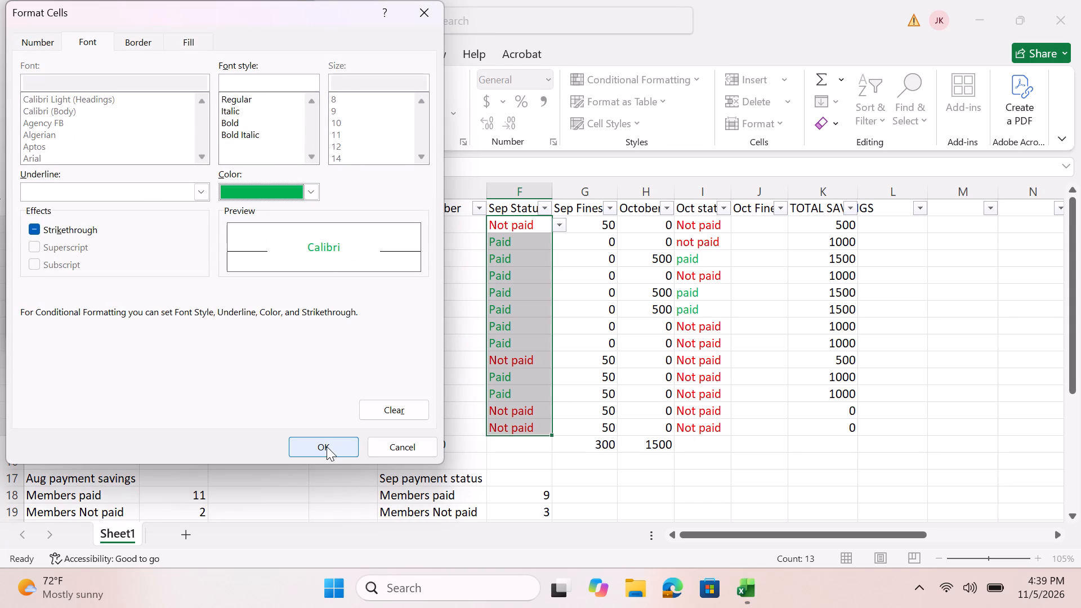
{"action": "left_click", "coordinate": [327, 446]}
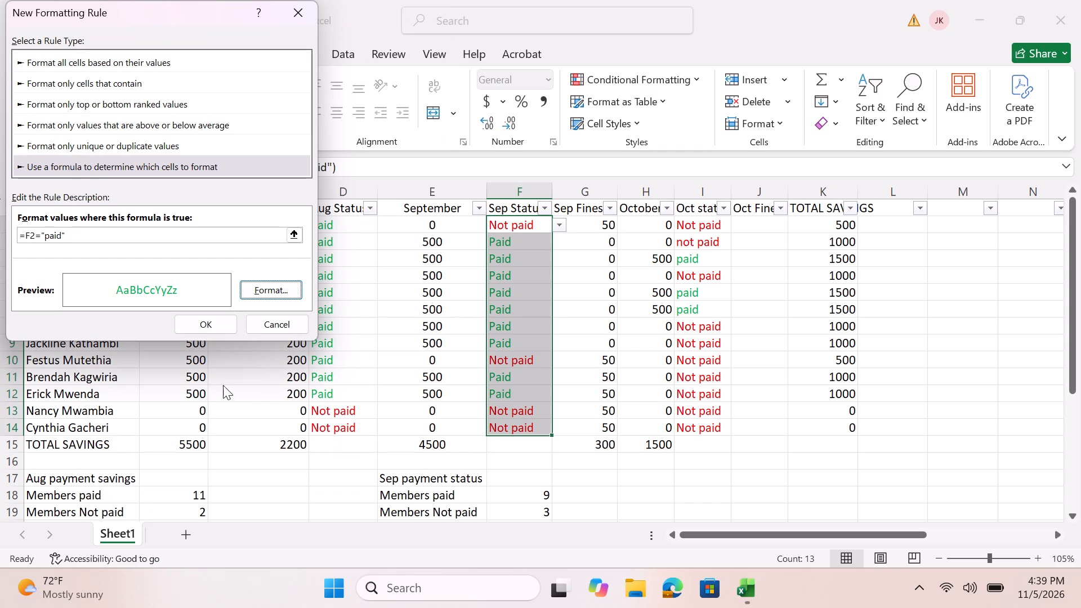
{"action": "left_click", "coordinate": [202, 324]}
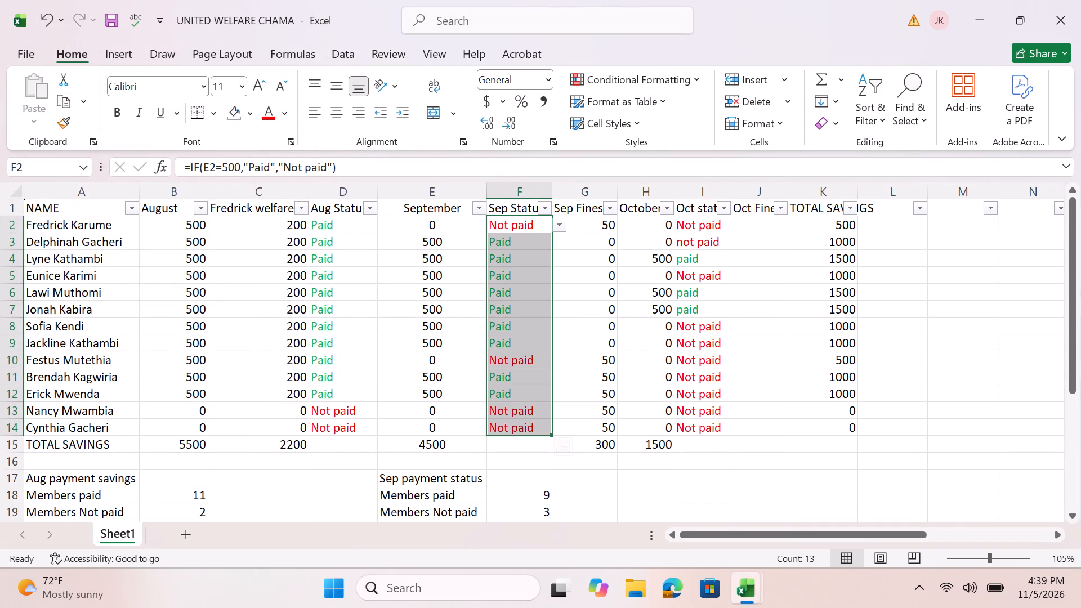
{"action": "left_click", "coordinate": [735, 477]}
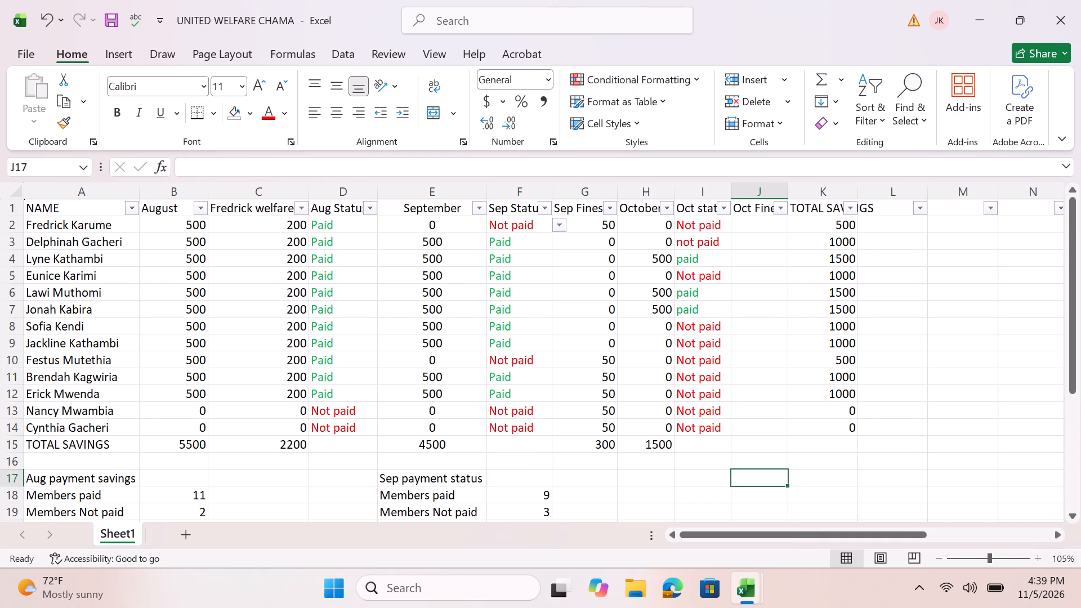
Set up another formula-based conditional formatting rule for Sep Status cells F2 to F14 with the formula =F2="Not paid".
{"action": "left_click_drag", "start_coordinate": [488, 227], "coordinate": [510, 446]}
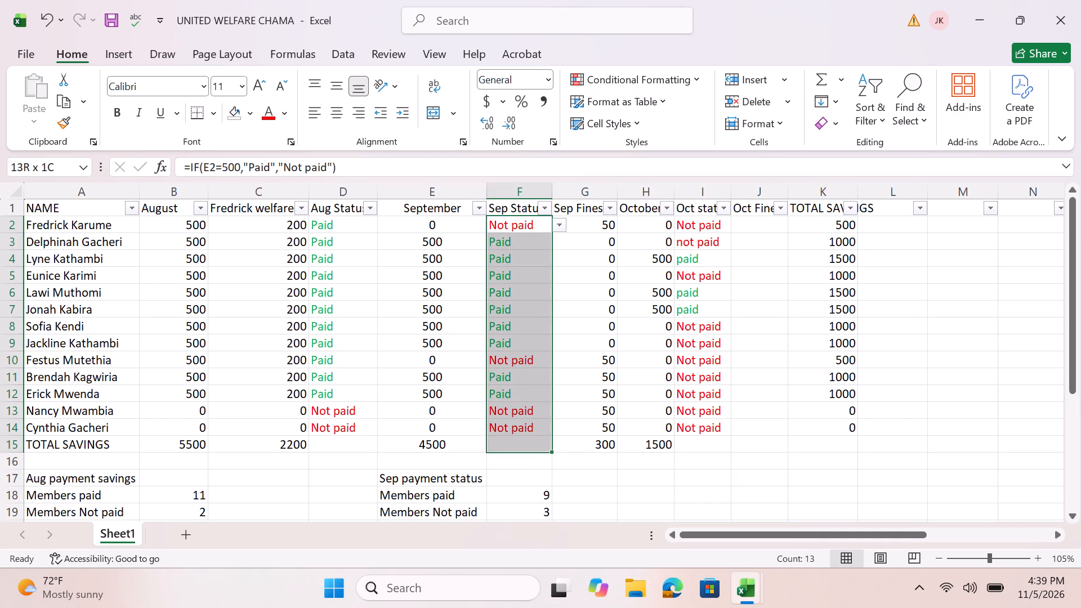
{"action": "left_click_drag", "start_coordinate": [510, 446], "coordinate": [508, 427]}
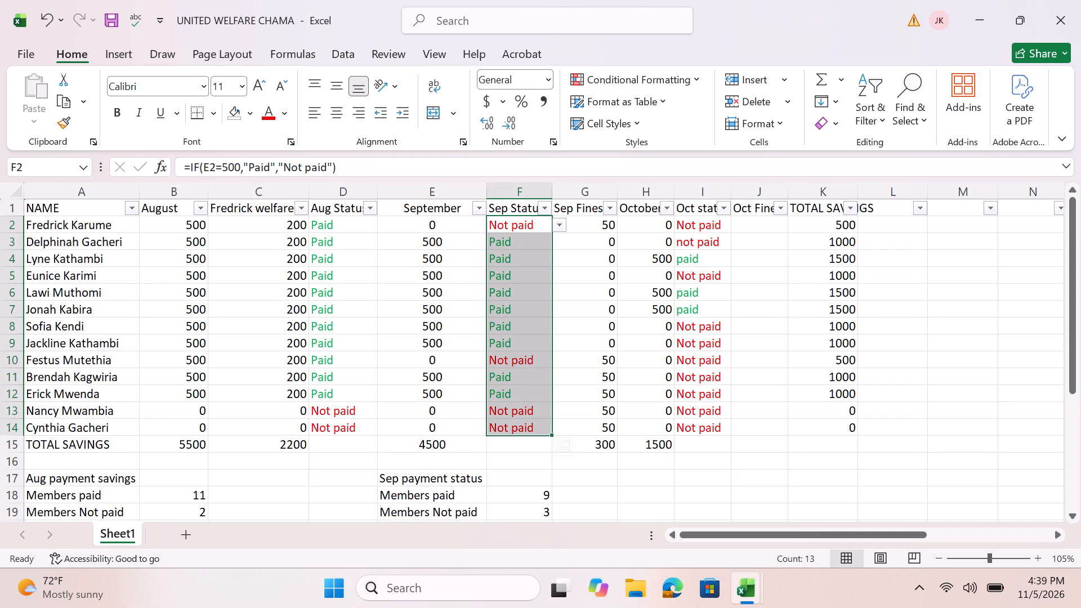
{"action": "left_click", "coordinate": [663, 80]}
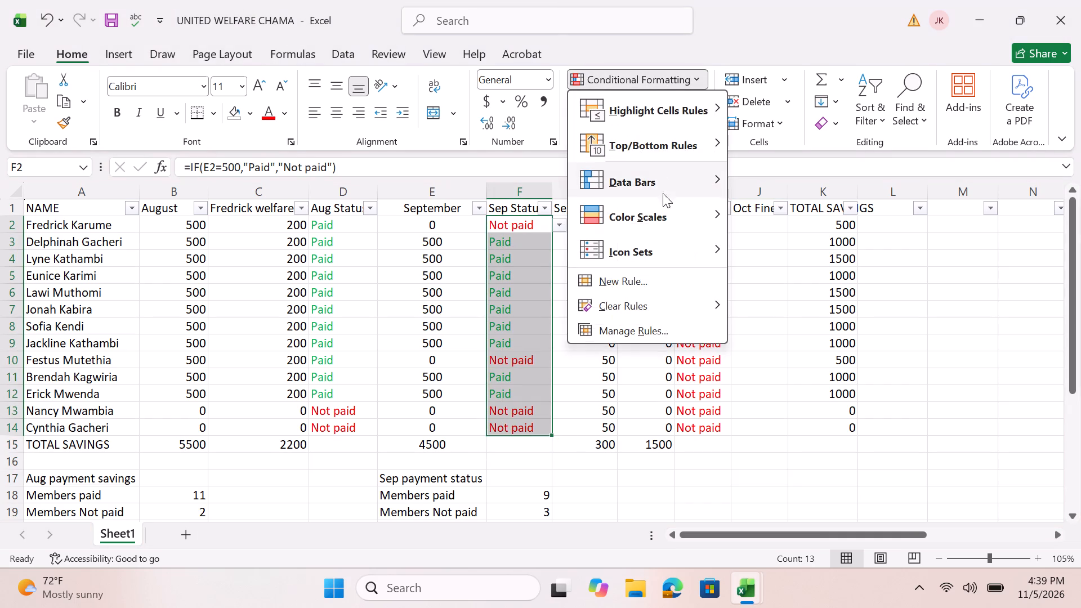
{"action": "left_click", "coordinate": [650, 271]}
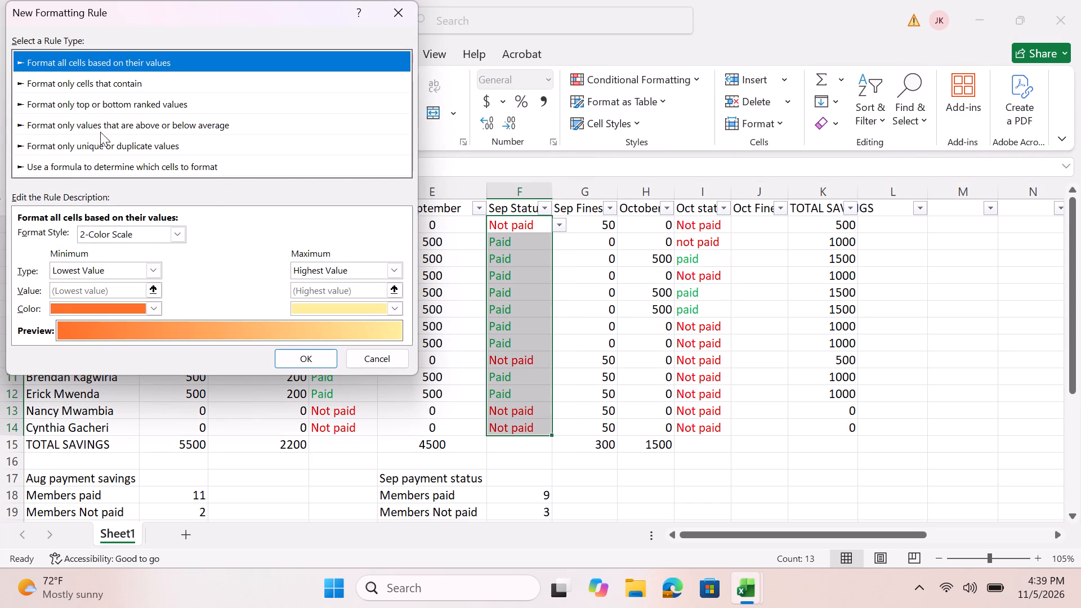
{"action": "left_click", "coordinate": [161, 166]}
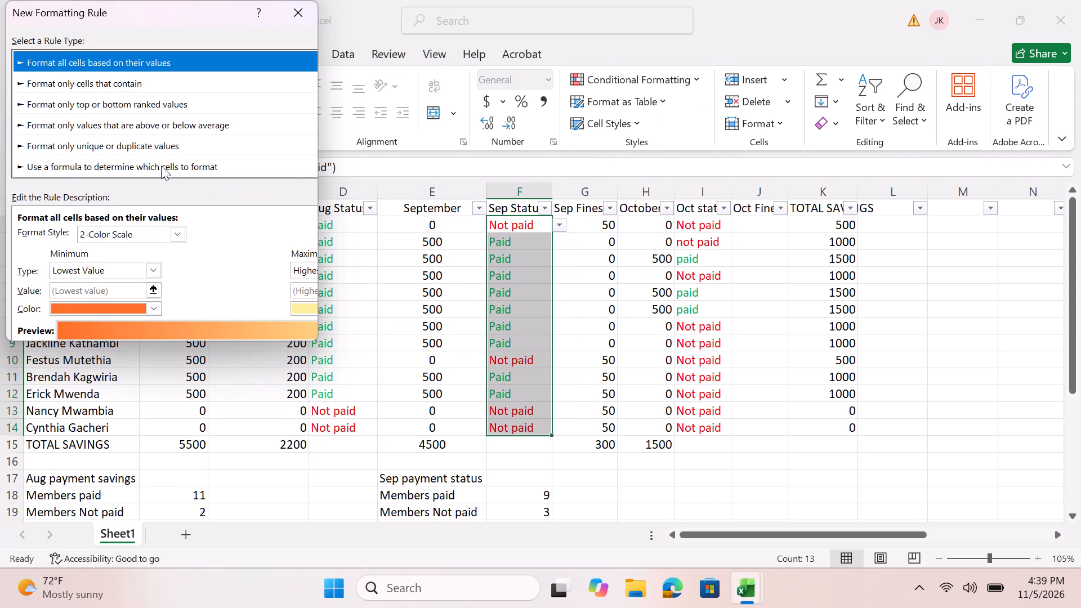
{"action": "left_click", "coordinate": [93, 231]}
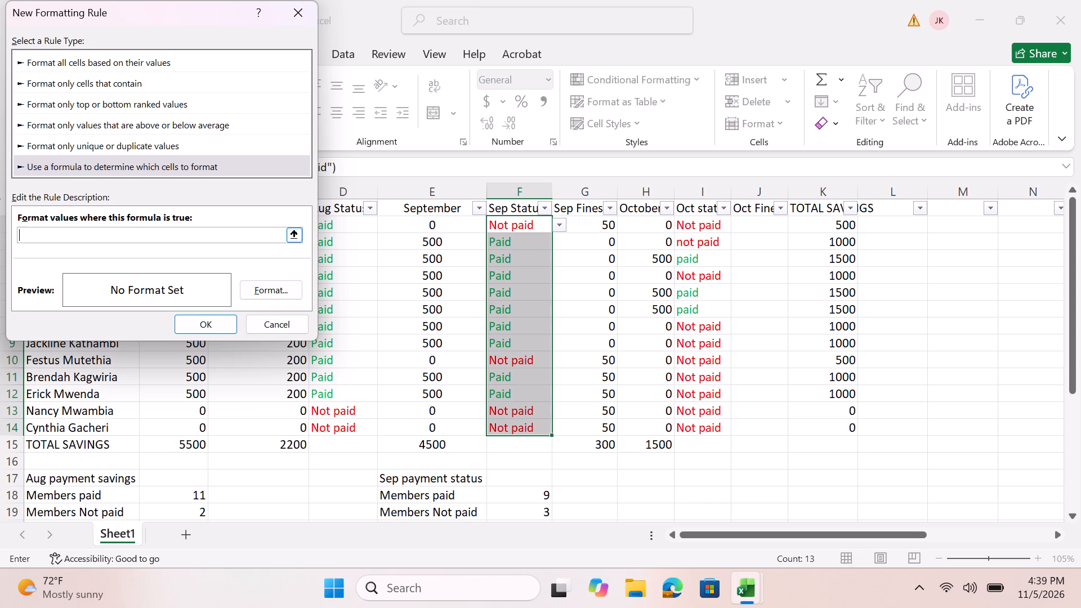
{"action": "key", "text": "equal"}
{"action": "key", "text": "equal"}
{"action": "key", "text": "shift+quotedbl"}
{"action": "key", "text": "n"}
{"action": "type", "text": "ot paid"}
{"action": "key", "text": "shift+quotedbl"}
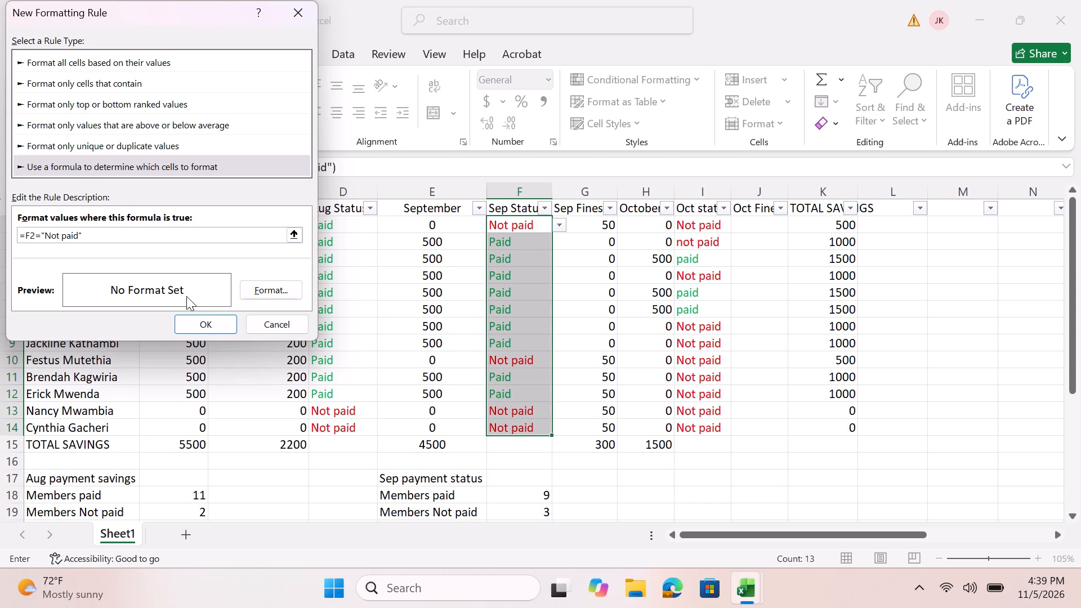
Give the "Not paid" rule the standard red font colour and apply the rule to the Sep Status cells.
{"action": "left_click", "coordinate": [267, 284]}
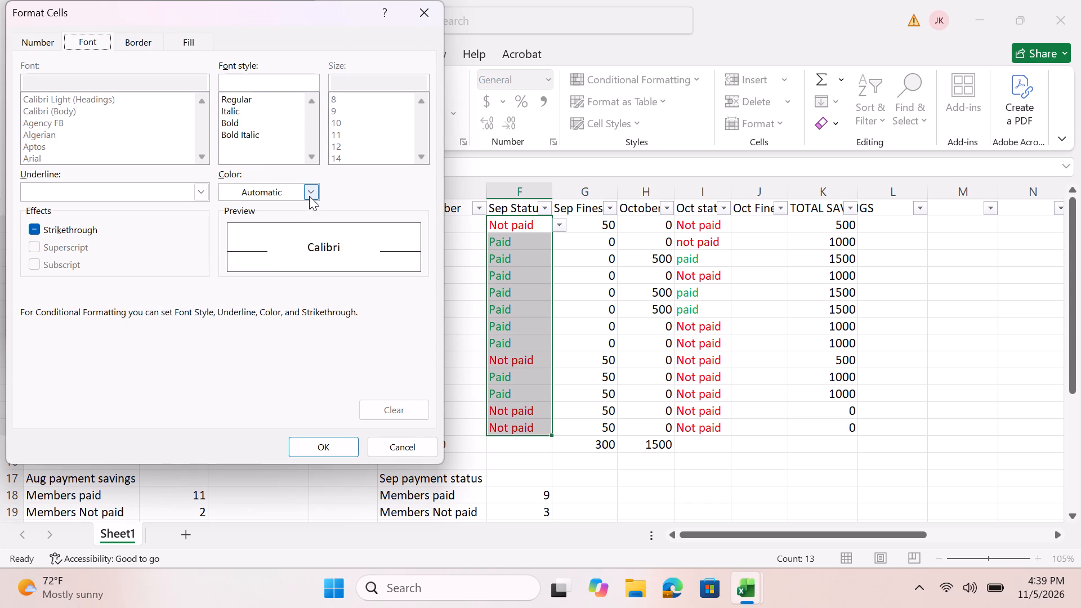
{"action": "left_click", "coordinate": [309, 194]}
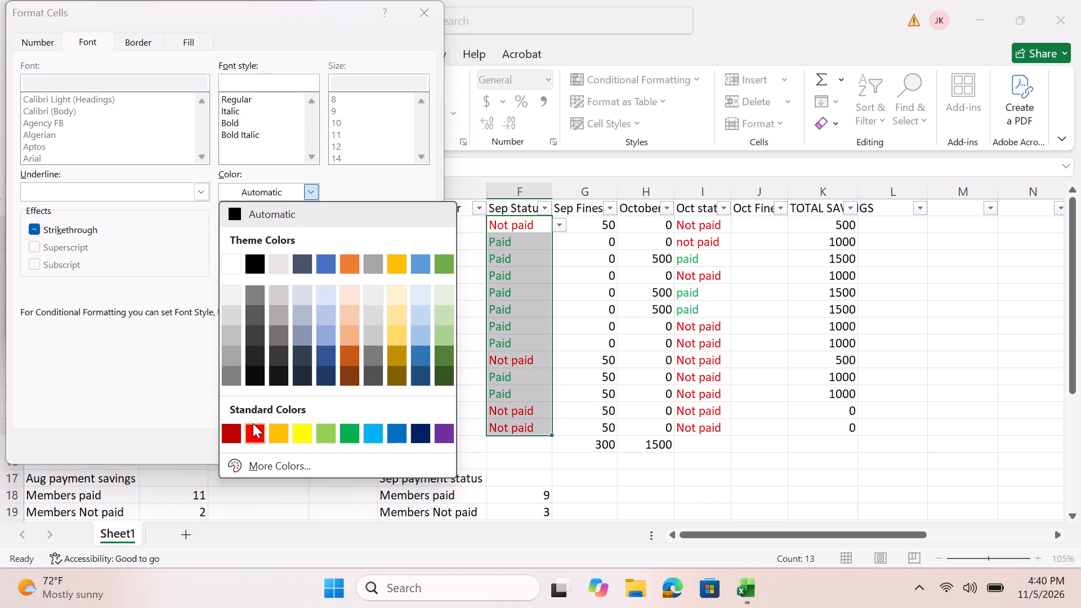
{"action": "left_click", "coordinate": [253, 423]}
{"action": "left_click", "coordinate": [334, 445]}
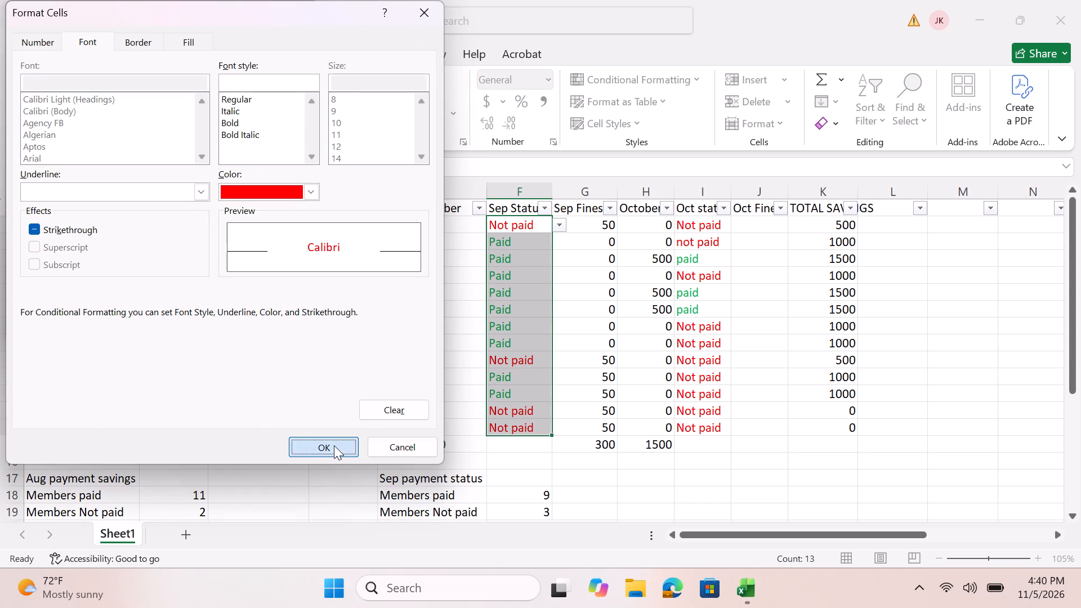
{"action": "left_click", "coordinate": [216, 327]}
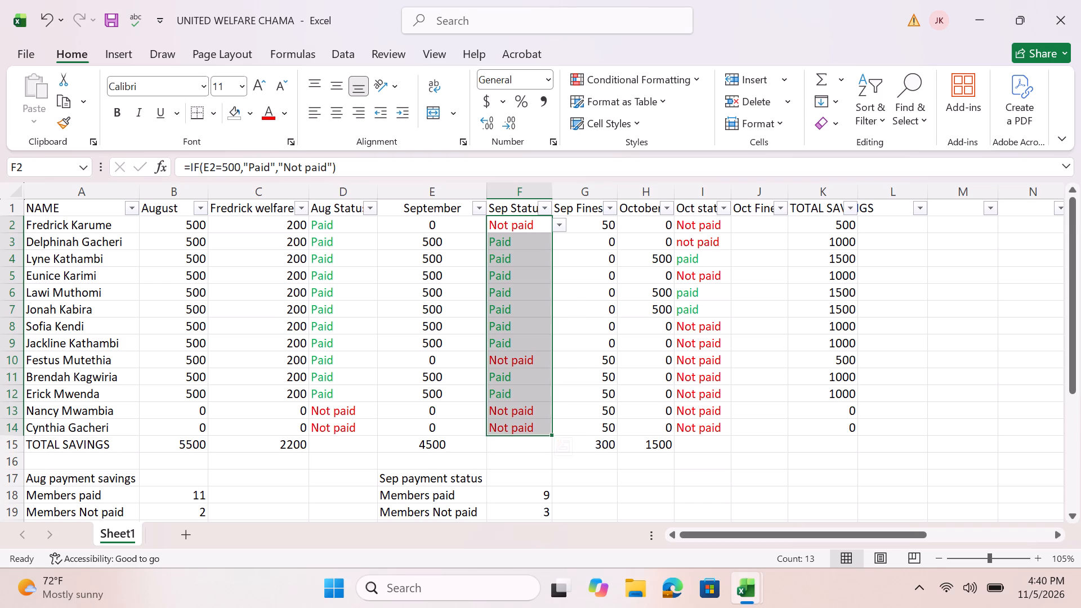
{"action": "left_click", "coordinate": [818, 433]}
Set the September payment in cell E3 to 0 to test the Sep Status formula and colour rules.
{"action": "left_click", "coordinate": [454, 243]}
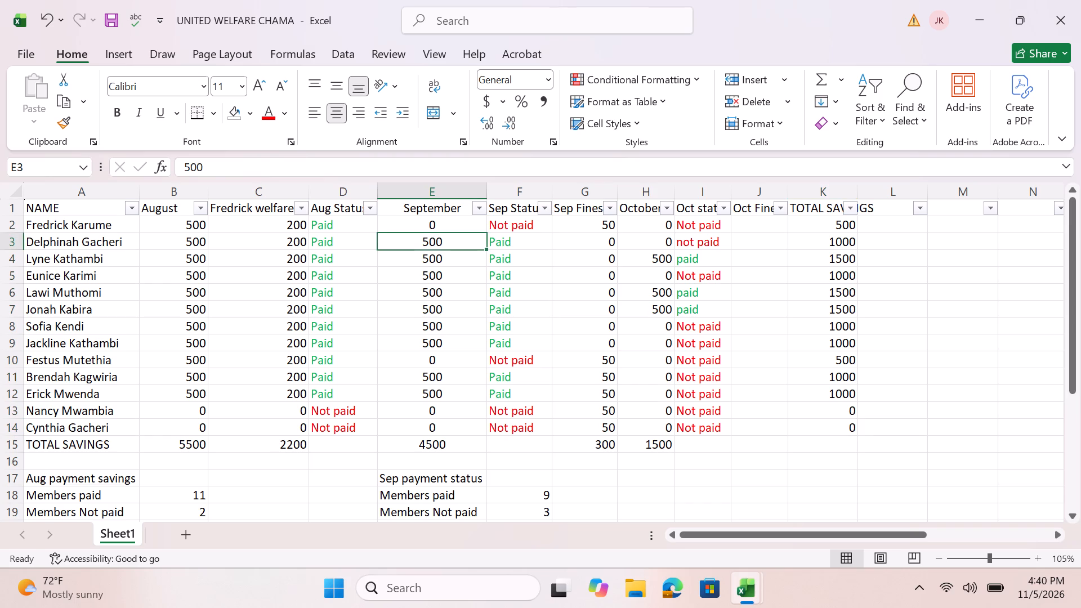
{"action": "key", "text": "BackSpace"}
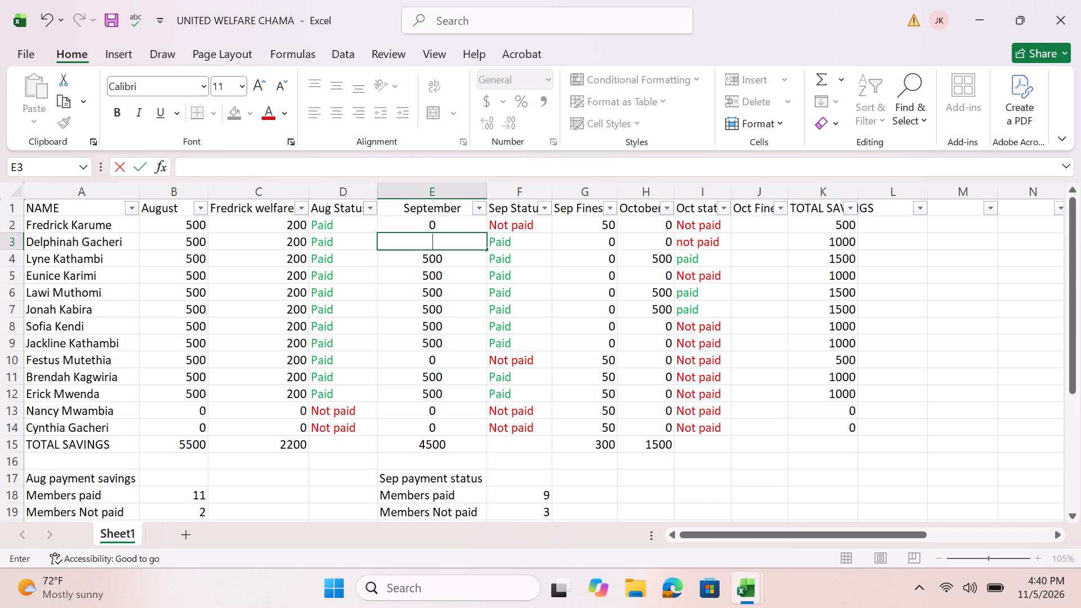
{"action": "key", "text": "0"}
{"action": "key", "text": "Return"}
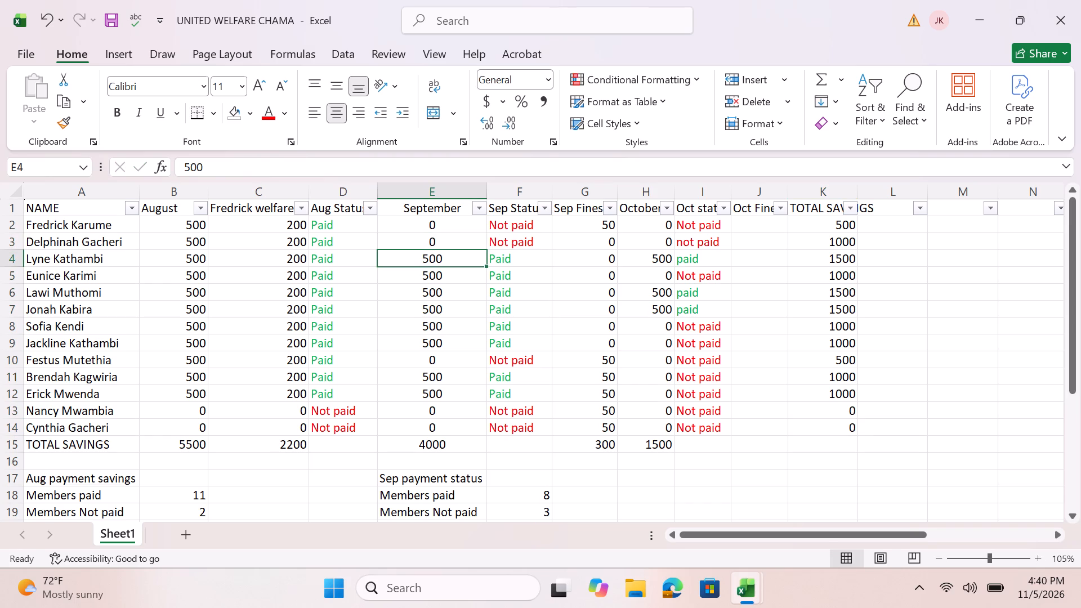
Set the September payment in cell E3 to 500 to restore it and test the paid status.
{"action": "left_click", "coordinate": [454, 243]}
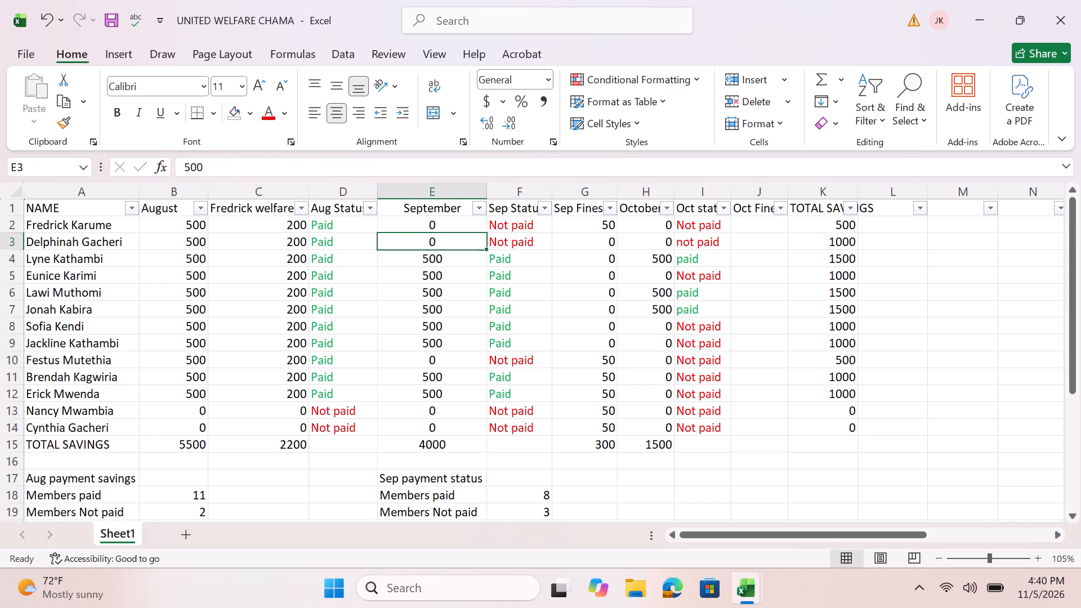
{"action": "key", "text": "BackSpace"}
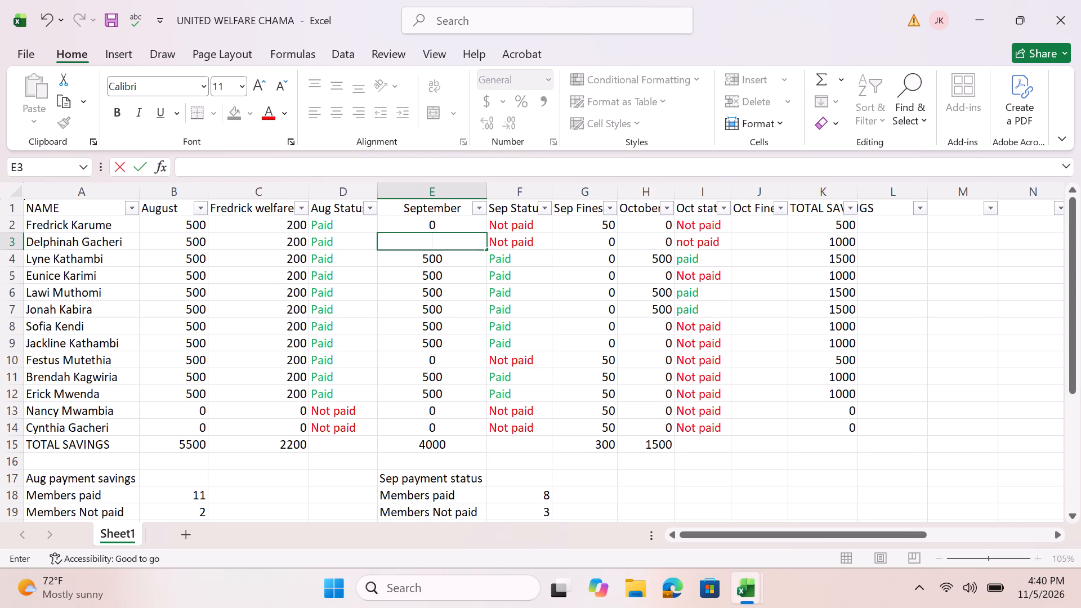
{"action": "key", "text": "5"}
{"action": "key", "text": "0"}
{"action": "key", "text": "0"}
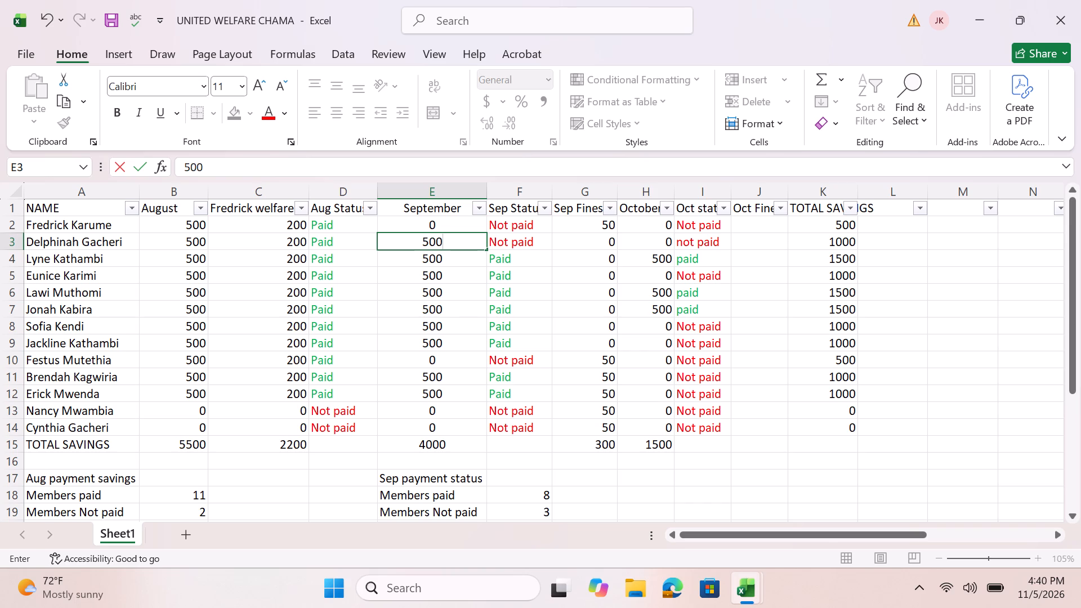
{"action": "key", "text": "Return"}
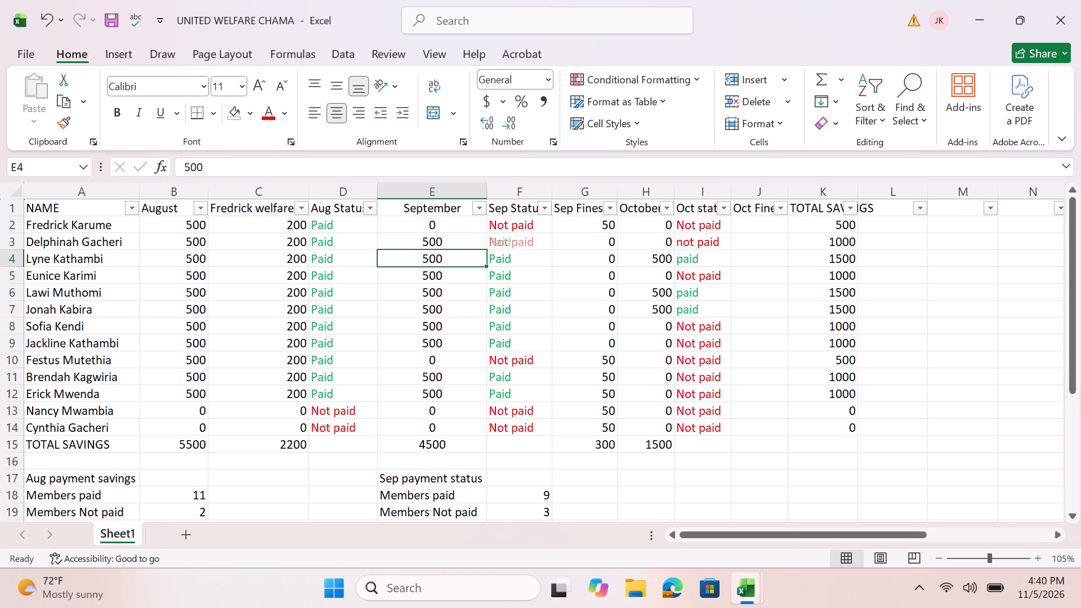
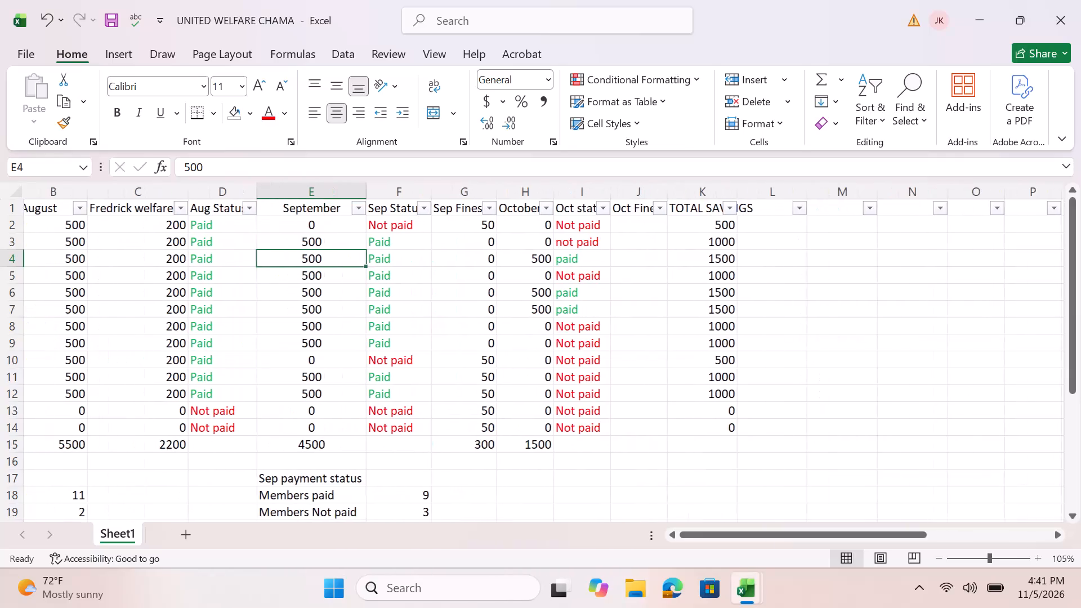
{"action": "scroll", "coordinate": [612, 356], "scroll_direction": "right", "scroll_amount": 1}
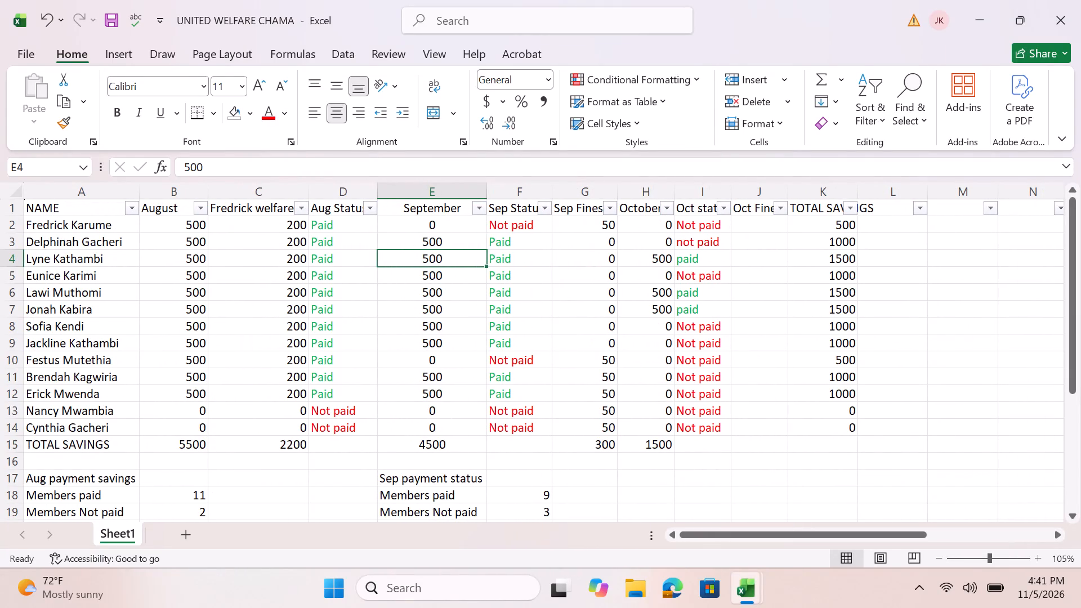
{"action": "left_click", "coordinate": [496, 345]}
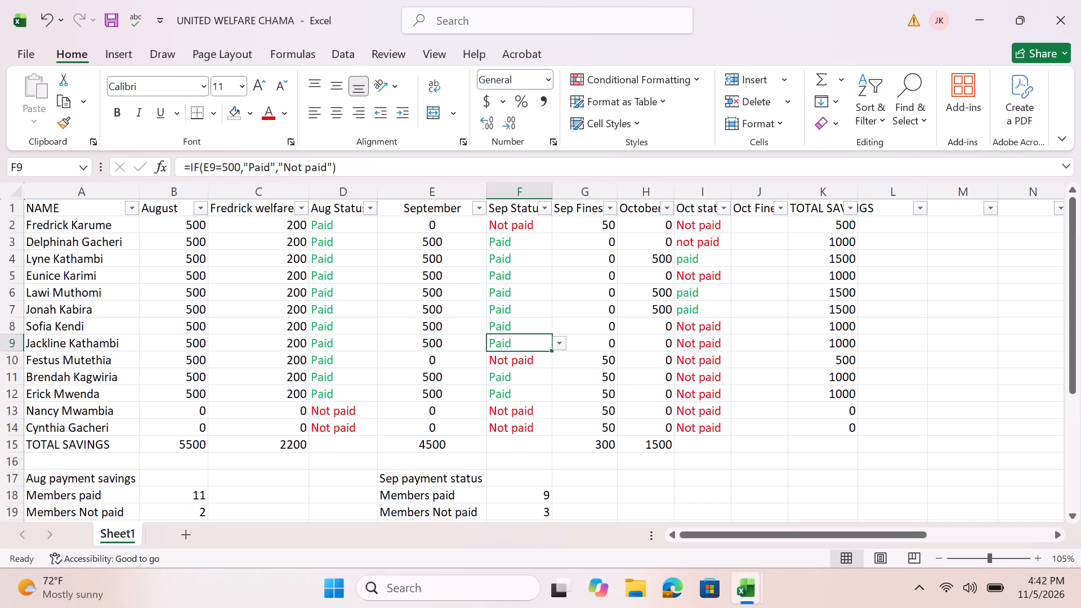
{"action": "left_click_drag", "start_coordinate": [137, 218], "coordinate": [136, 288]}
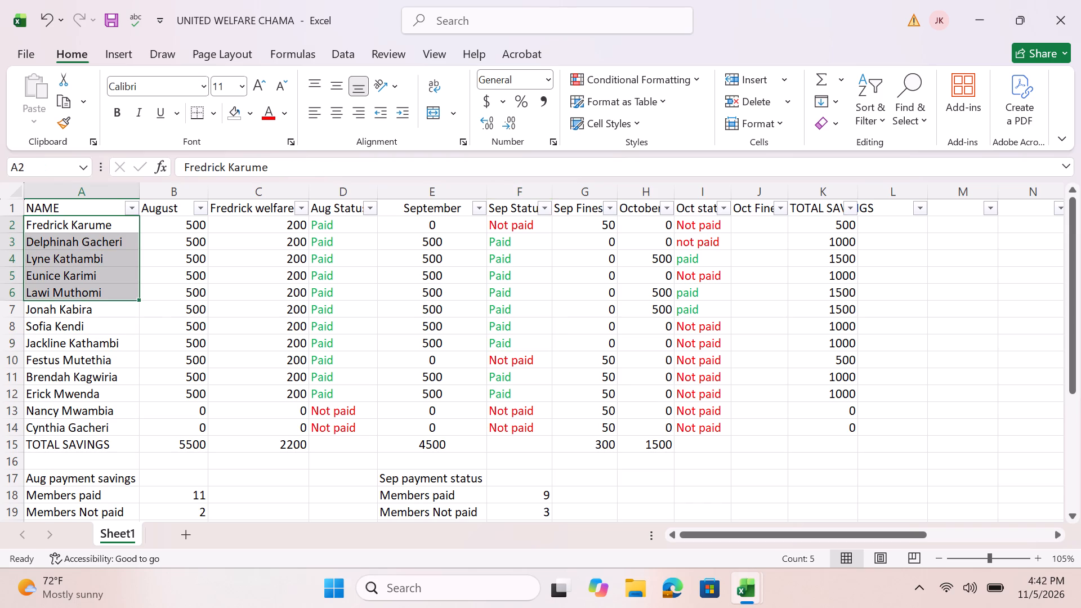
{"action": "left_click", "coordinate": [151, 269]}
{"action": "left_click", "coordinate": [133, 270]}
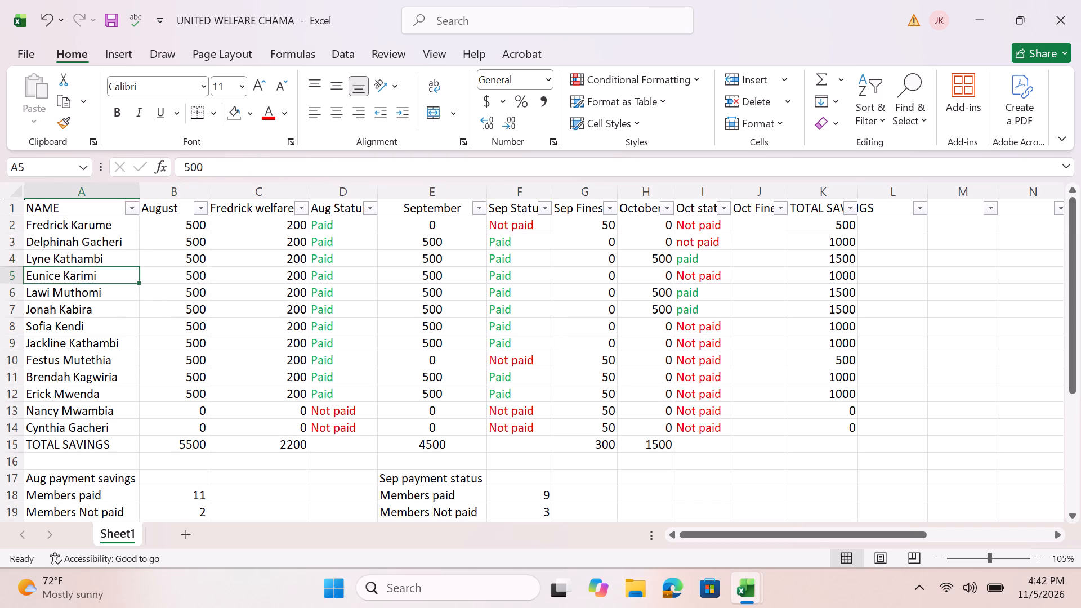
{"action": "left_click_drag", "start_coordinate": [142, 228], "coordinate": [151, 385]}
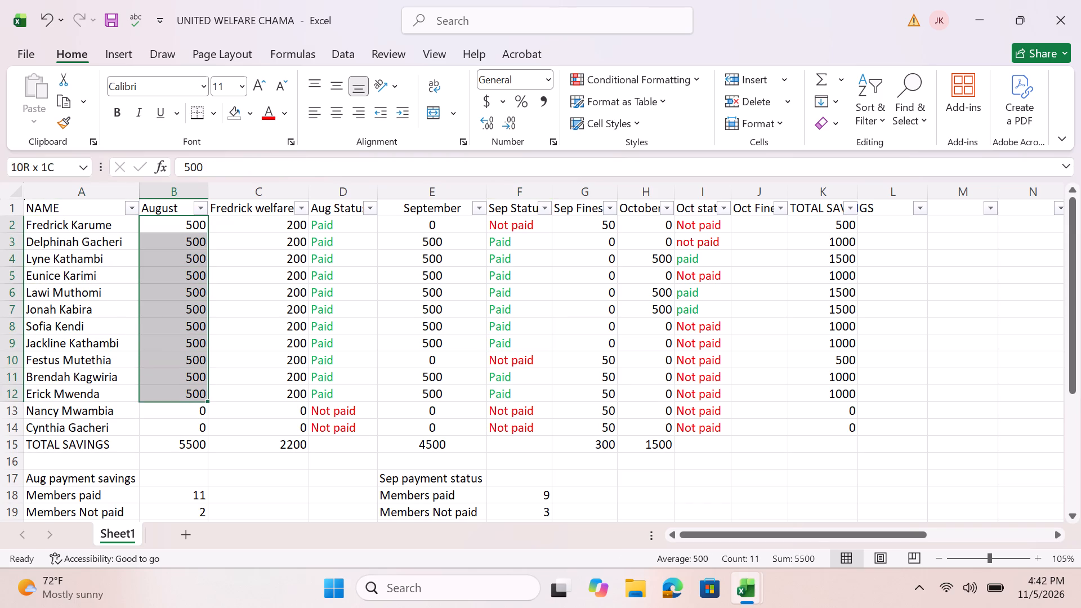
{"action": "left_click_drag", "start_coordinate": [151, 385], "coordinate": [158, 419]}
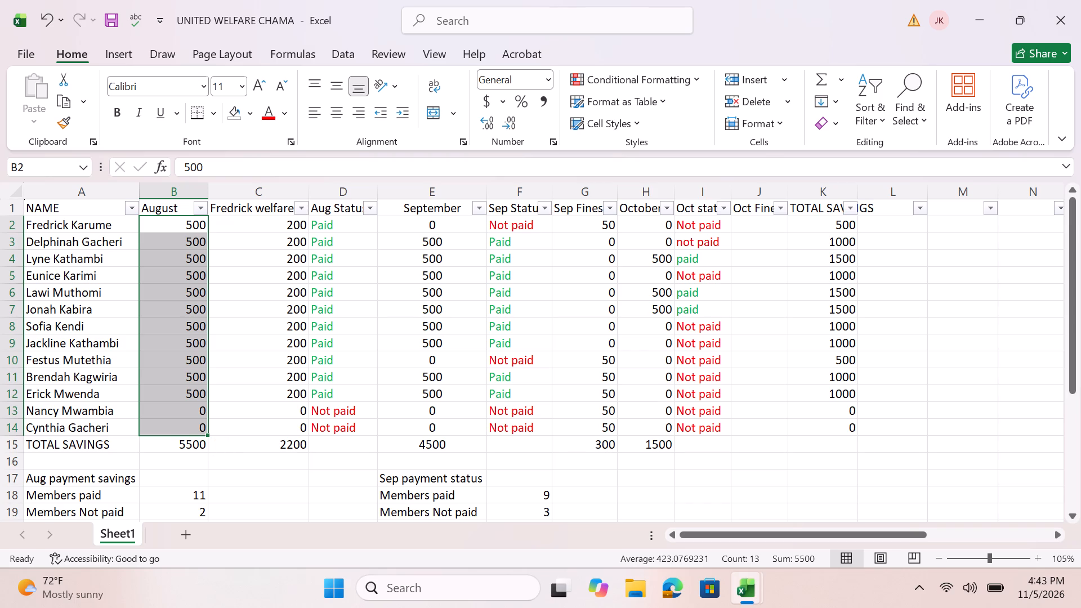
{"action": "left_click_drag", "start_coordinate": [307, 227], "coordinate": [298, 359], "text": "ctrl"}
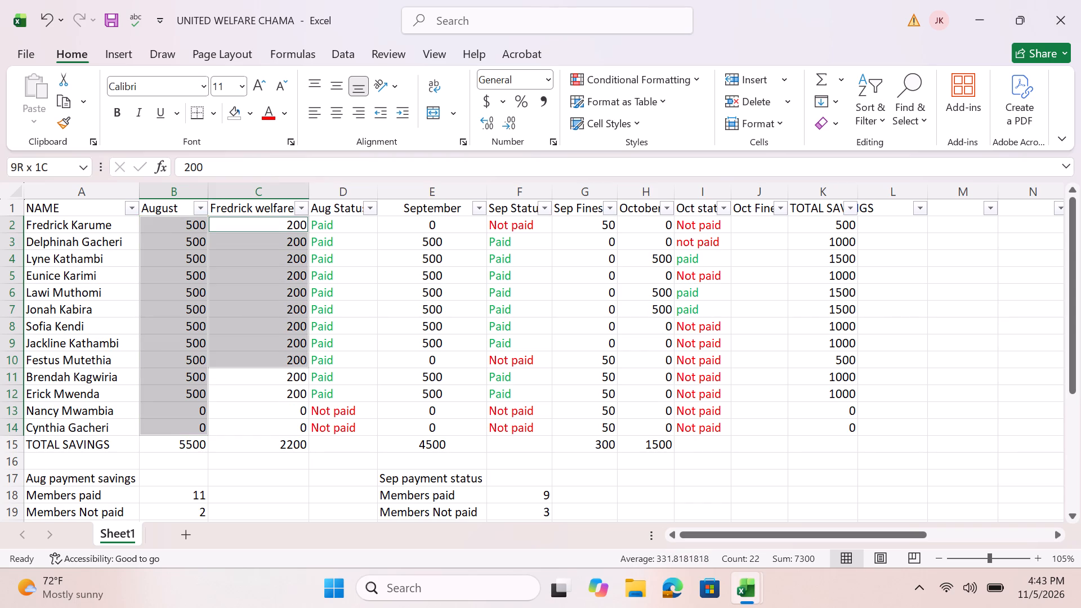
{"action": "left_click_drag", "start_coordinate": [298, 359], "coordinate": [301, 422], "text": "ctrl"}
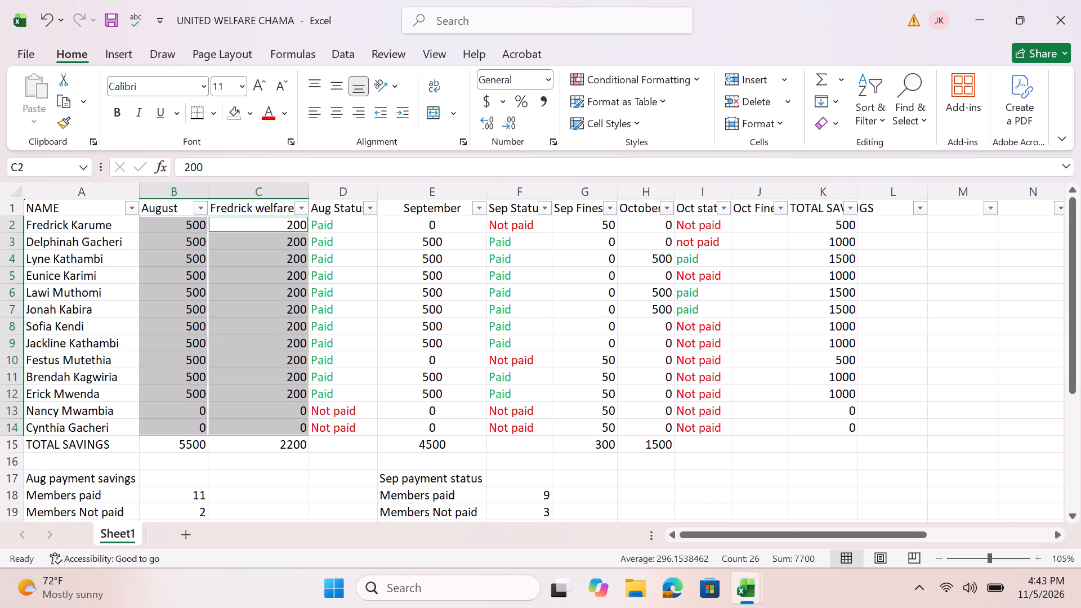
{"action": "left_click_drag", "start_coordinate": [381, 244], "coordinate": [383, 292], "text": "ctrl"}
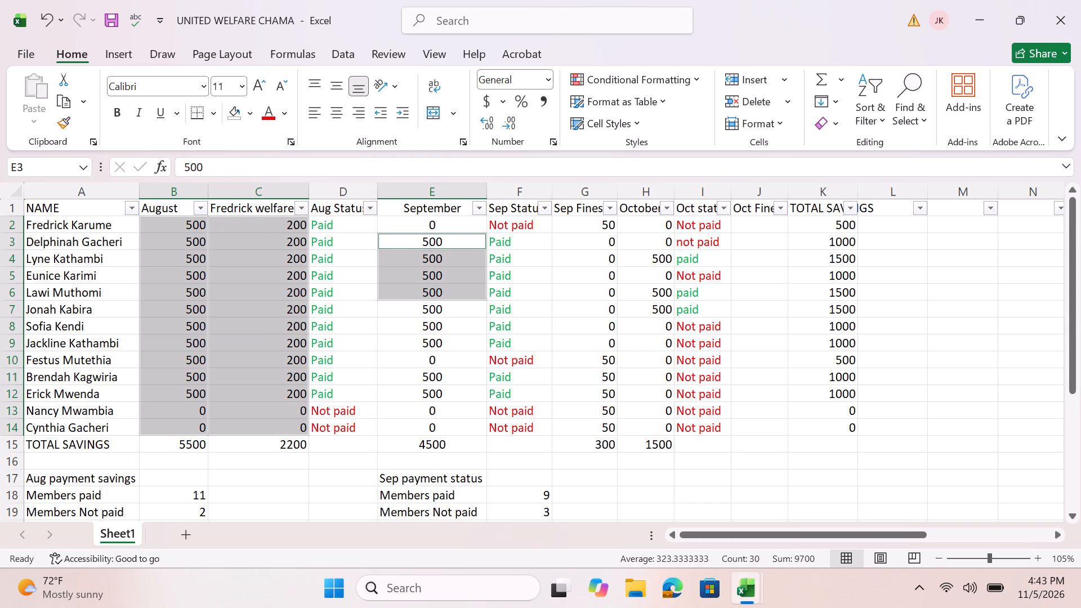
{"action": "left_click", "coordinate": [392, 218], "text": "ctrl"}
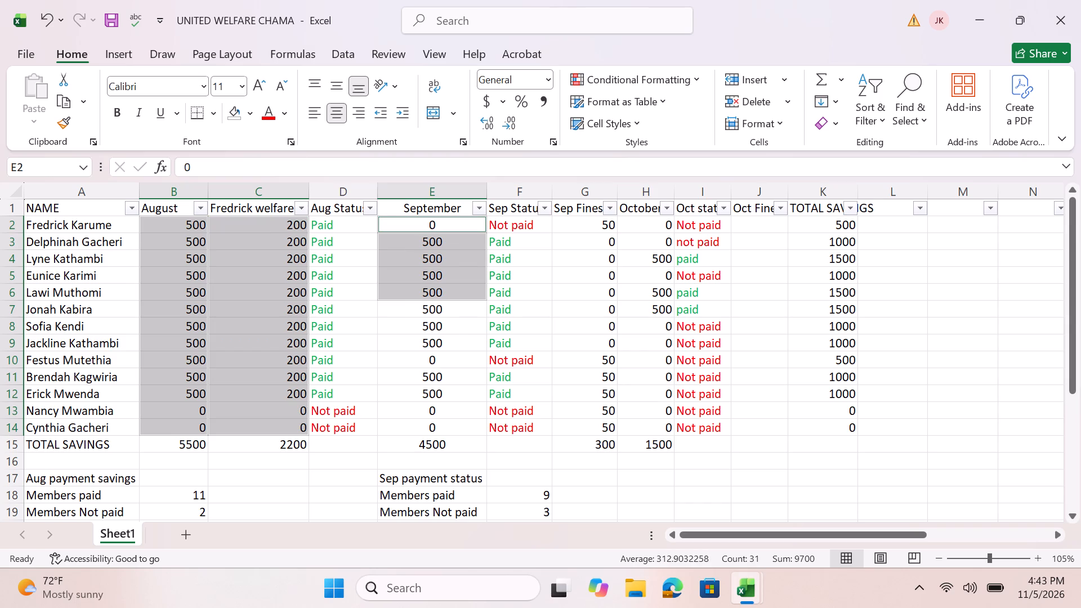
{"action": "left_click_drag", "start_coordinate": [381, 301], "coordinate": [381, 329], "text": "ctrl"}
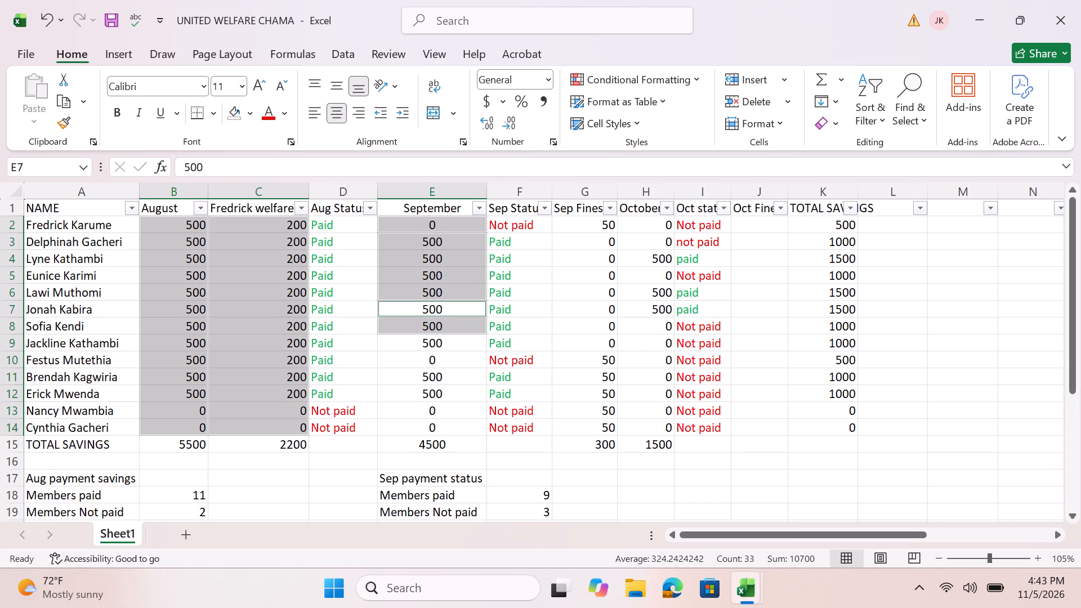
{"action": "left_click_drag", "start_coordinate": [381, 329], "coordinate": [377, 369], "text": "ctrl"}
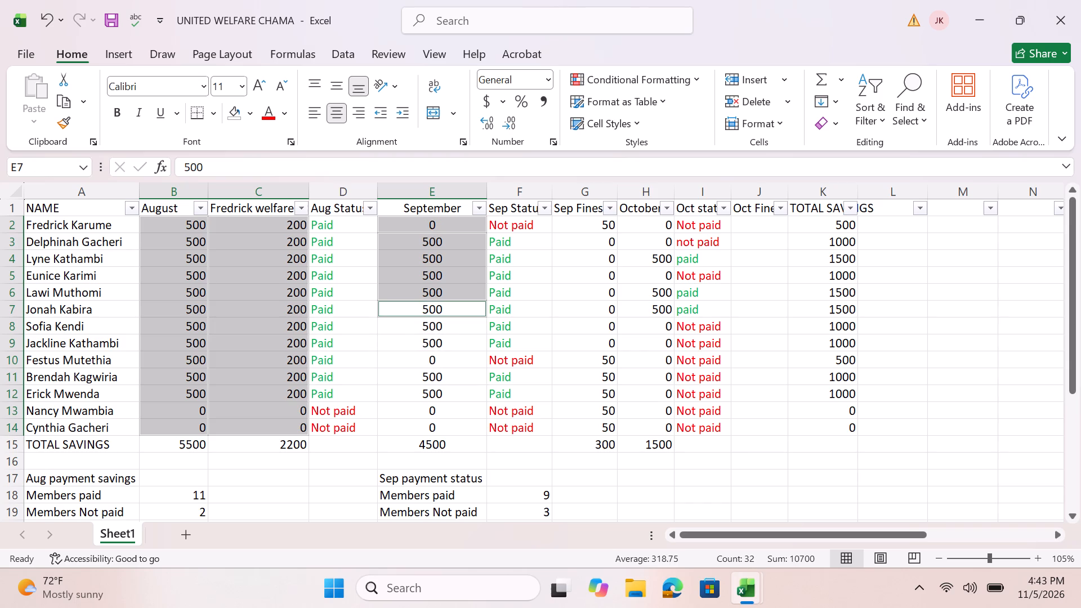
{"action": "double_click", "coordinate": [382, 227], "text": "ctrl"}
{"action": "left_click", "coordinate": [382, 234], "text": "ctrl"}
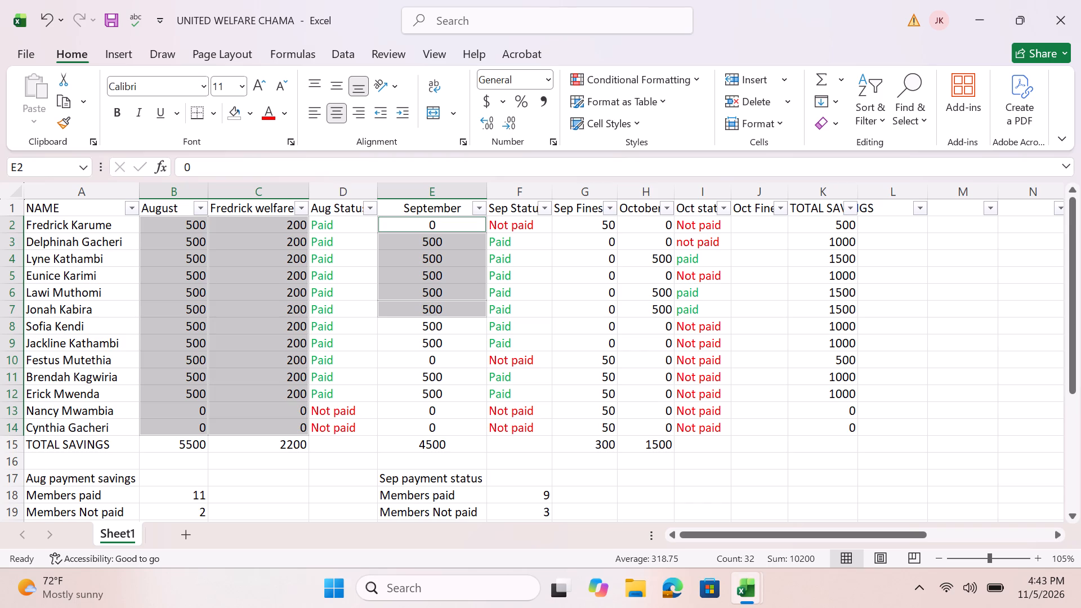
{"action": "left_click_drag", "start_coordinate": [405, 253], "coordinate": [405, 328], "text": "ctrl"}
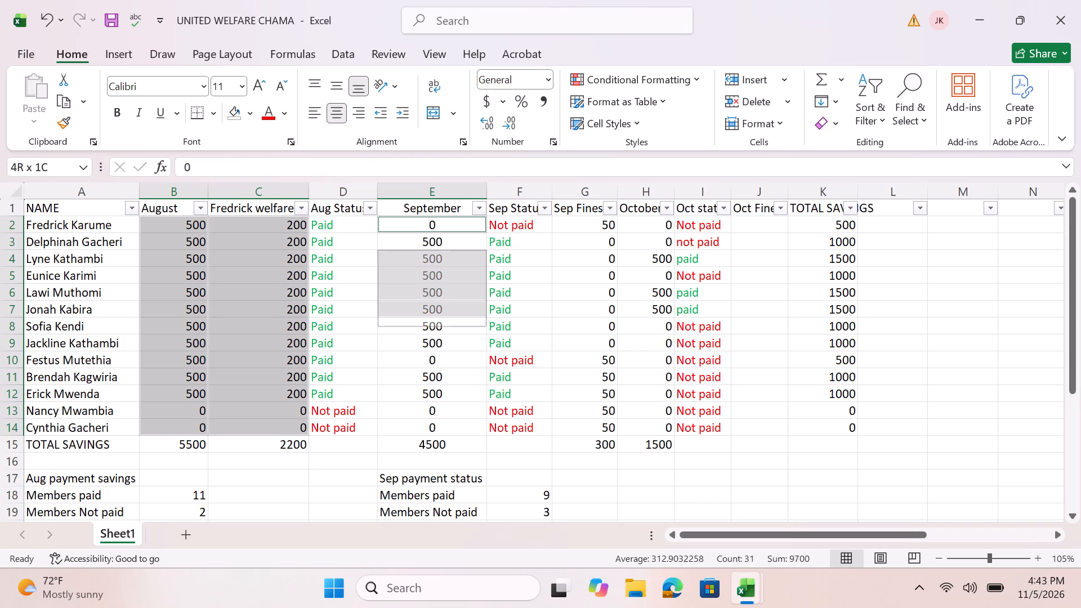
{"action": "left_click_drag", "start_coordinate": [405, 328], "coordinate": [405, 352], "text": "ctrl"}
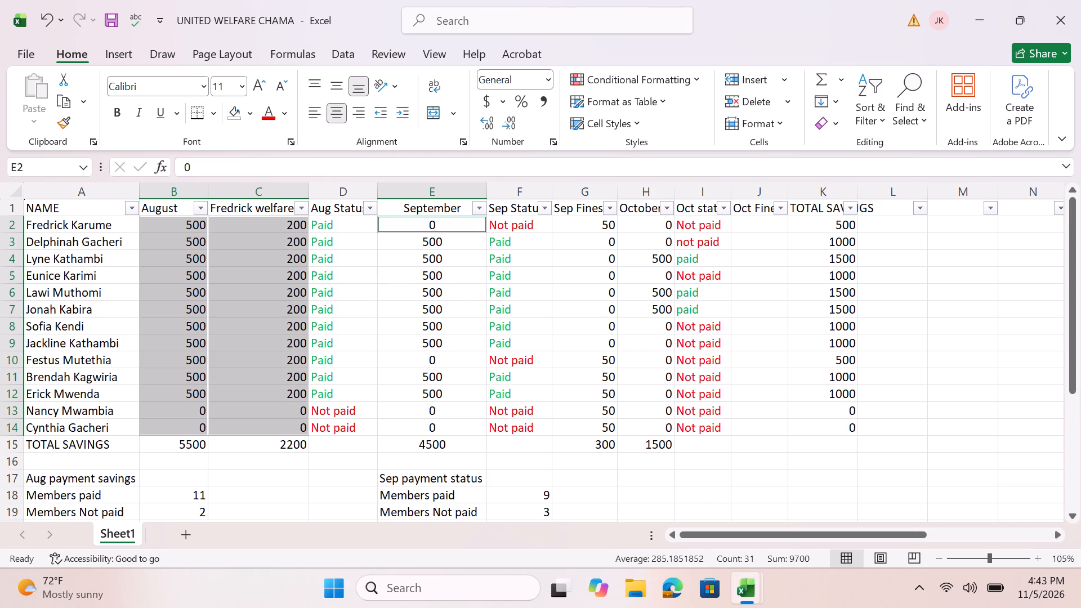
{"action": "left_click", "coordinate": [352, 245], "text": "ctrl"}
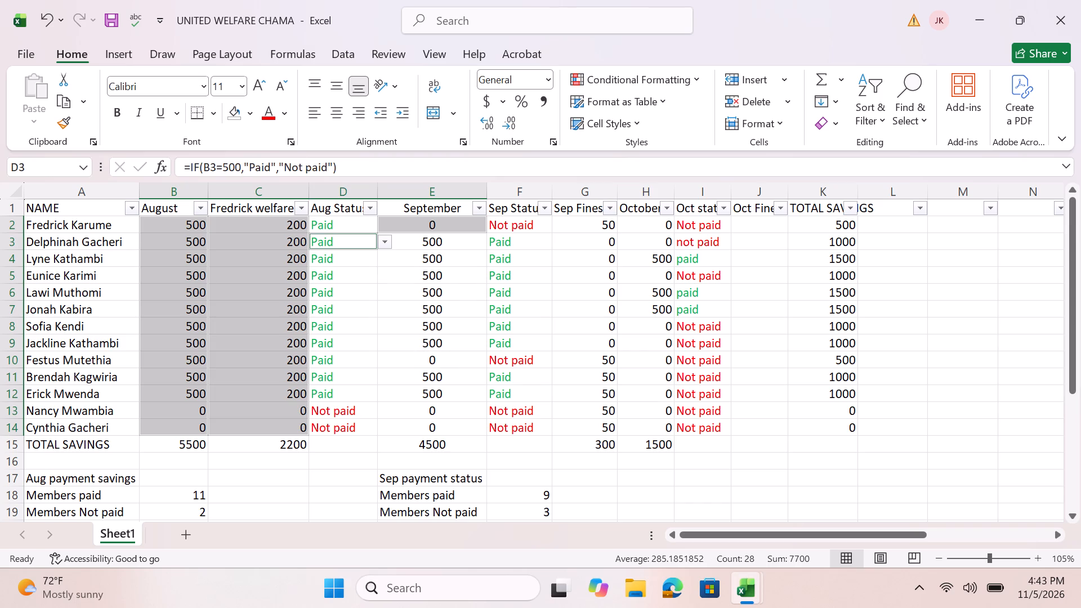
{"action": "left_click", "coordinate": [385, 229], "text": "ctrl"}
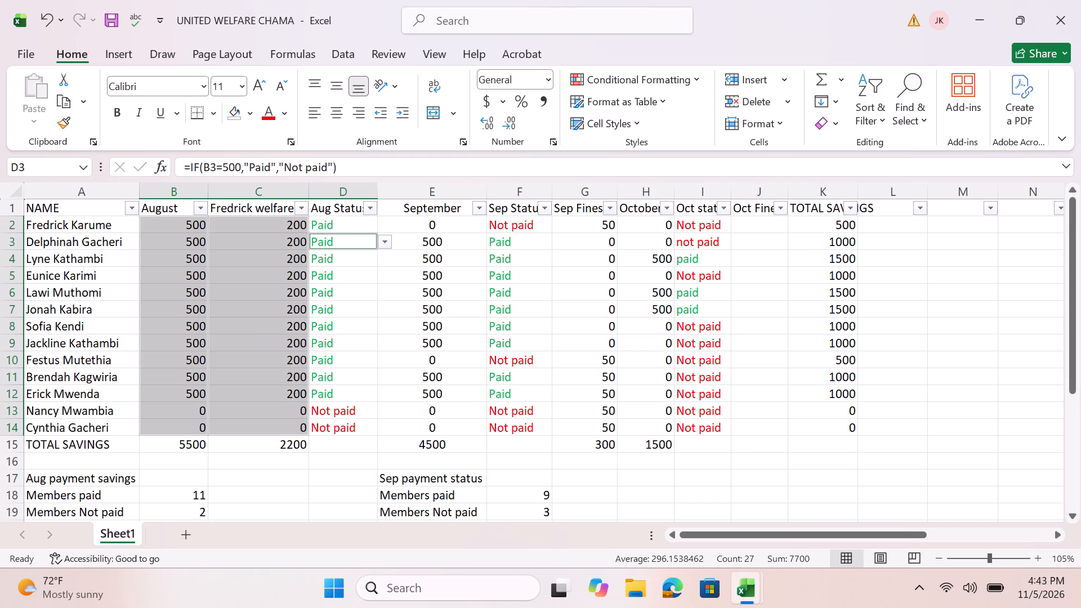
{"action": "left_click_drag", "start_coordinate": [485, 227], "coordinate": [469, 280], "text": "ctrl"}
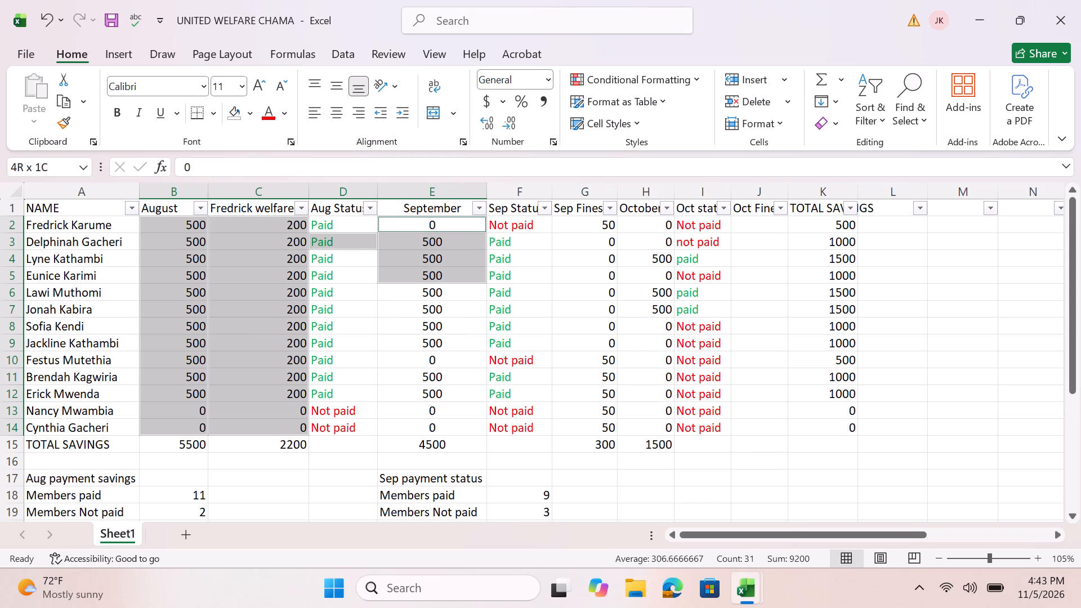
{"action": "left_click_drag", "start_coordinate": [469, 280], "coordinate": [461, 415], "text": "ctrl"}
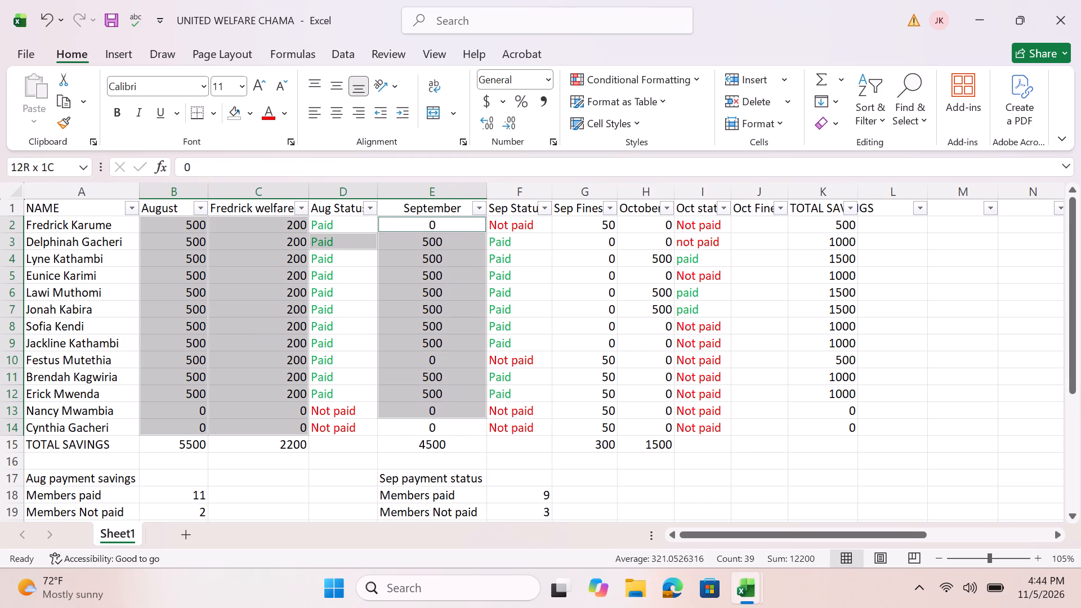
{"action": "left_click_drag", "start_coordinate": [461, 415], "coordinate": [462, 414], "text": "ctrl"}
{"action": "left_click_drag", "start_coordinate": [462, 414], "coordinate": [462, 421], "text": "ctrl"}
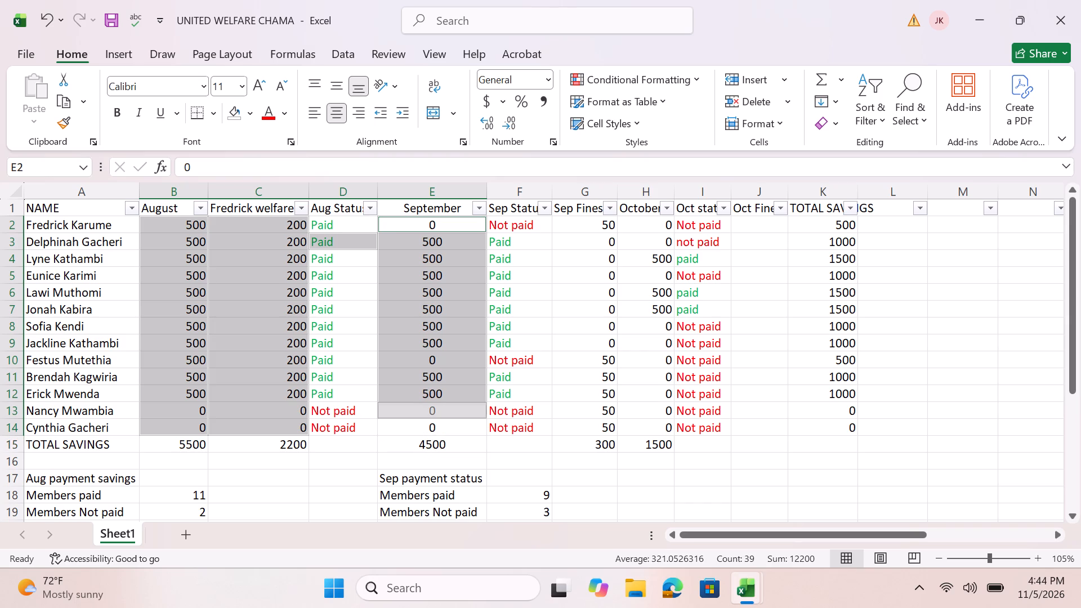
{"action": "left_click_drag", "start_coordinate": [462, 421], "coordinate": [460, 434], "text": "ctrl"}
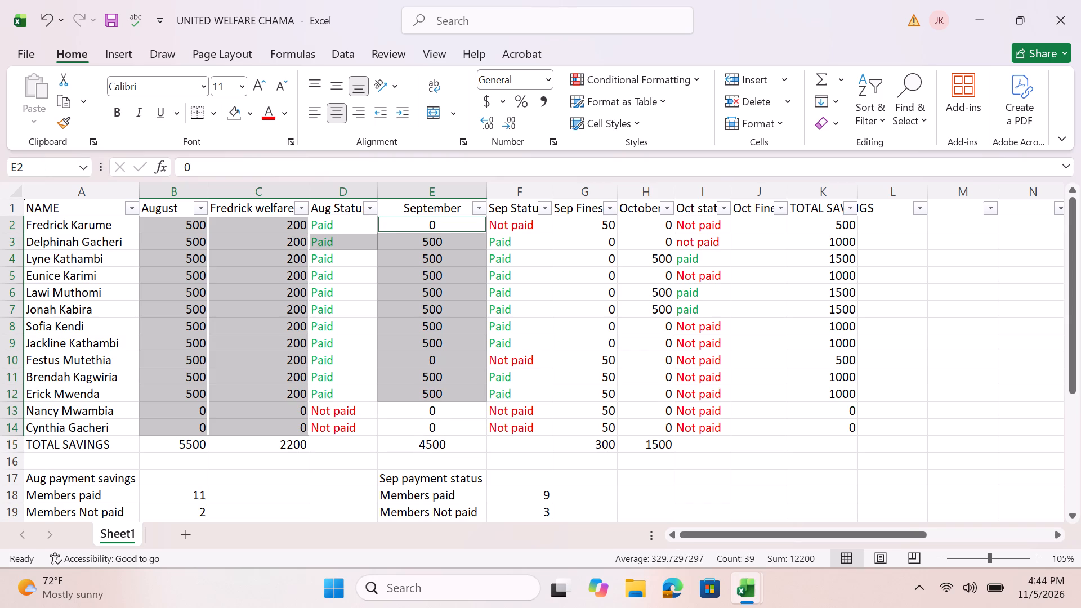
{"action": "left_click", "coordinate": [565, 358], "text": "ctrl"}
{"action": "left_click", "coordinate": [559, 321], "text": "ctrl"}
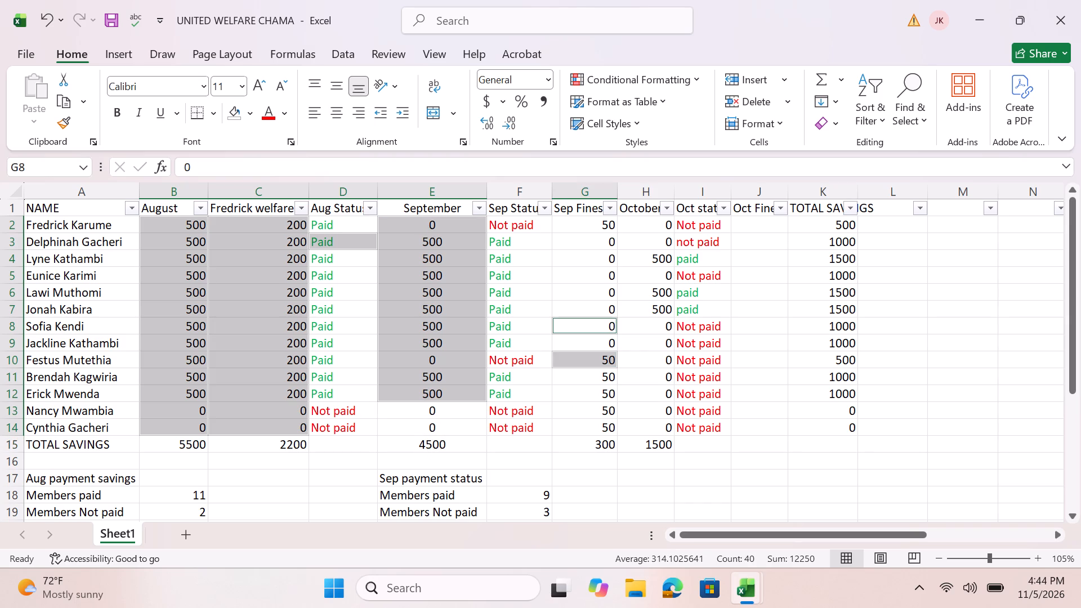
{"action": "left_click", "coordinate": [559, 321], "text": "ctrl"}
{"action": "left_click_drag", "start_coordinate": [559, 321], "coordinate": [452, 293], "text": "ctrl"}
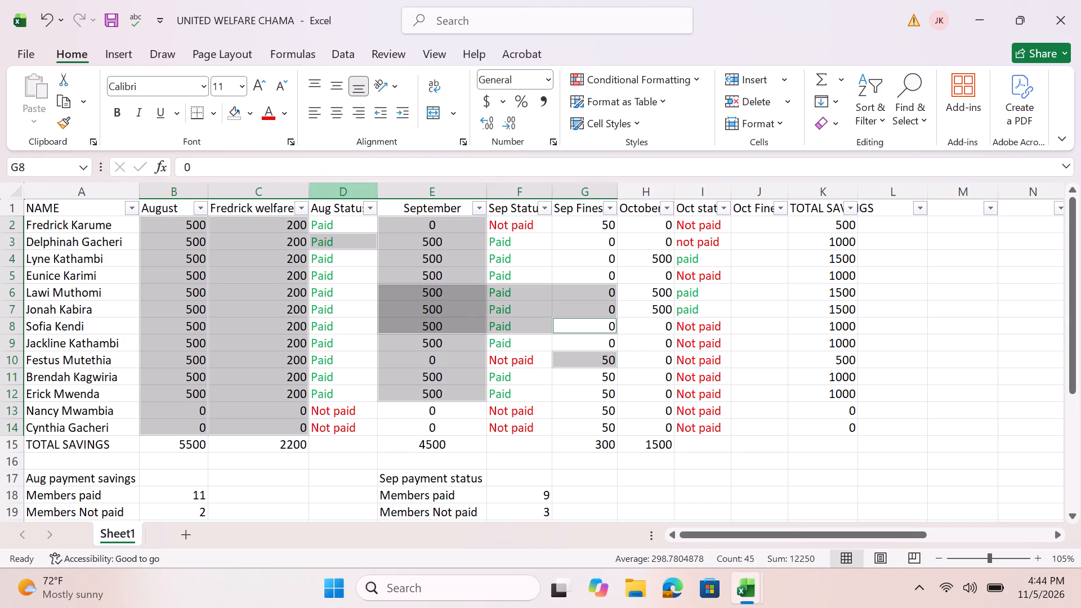
Undo the last edit to the September payment in cell E3.
{"action": "left_click", "coordinate": [46, 19], "text": "ctrl"}
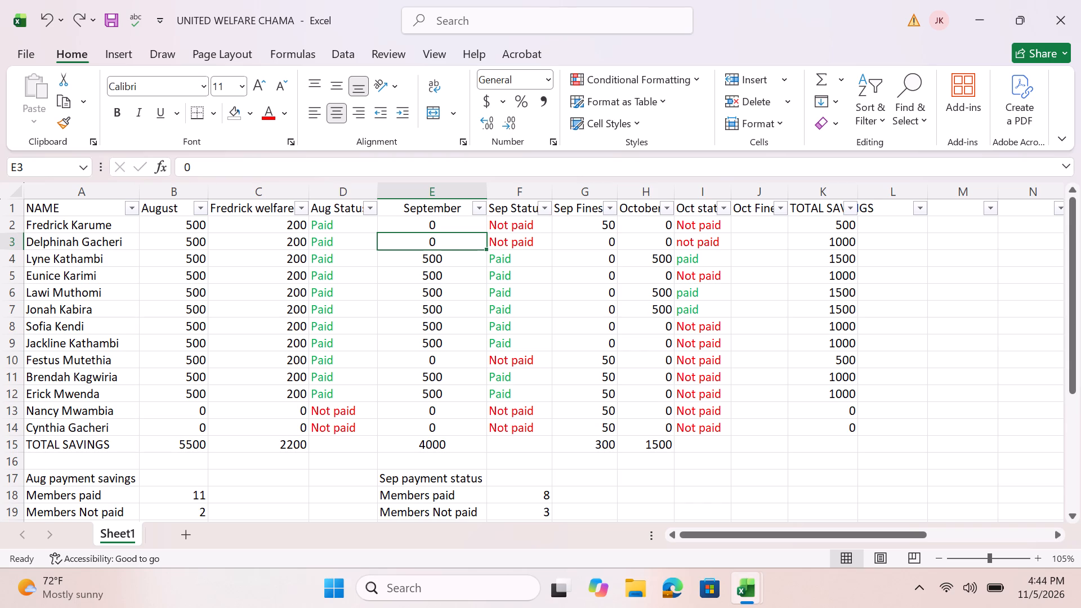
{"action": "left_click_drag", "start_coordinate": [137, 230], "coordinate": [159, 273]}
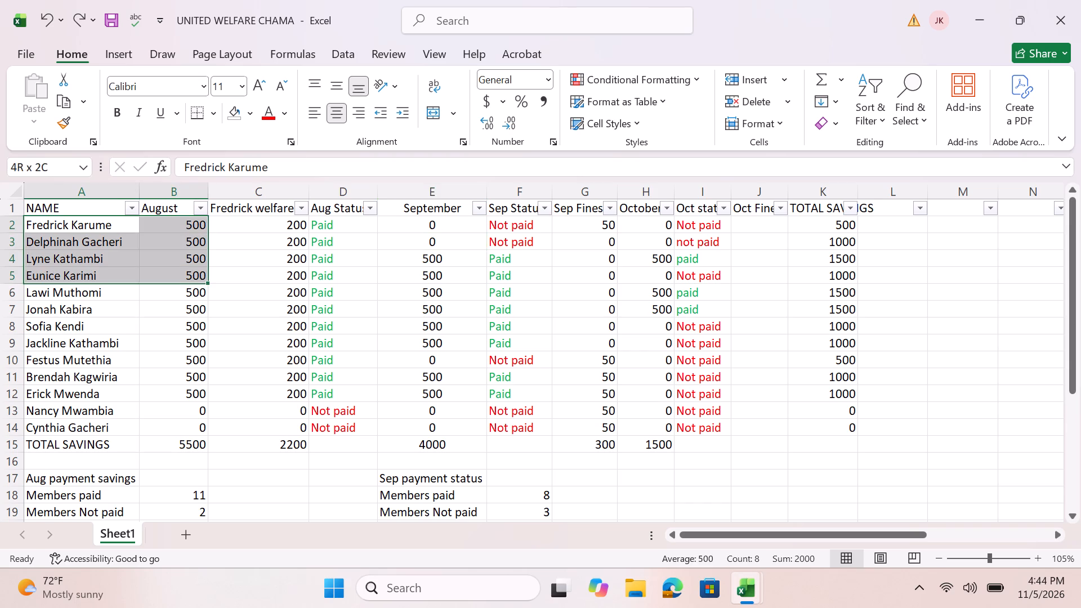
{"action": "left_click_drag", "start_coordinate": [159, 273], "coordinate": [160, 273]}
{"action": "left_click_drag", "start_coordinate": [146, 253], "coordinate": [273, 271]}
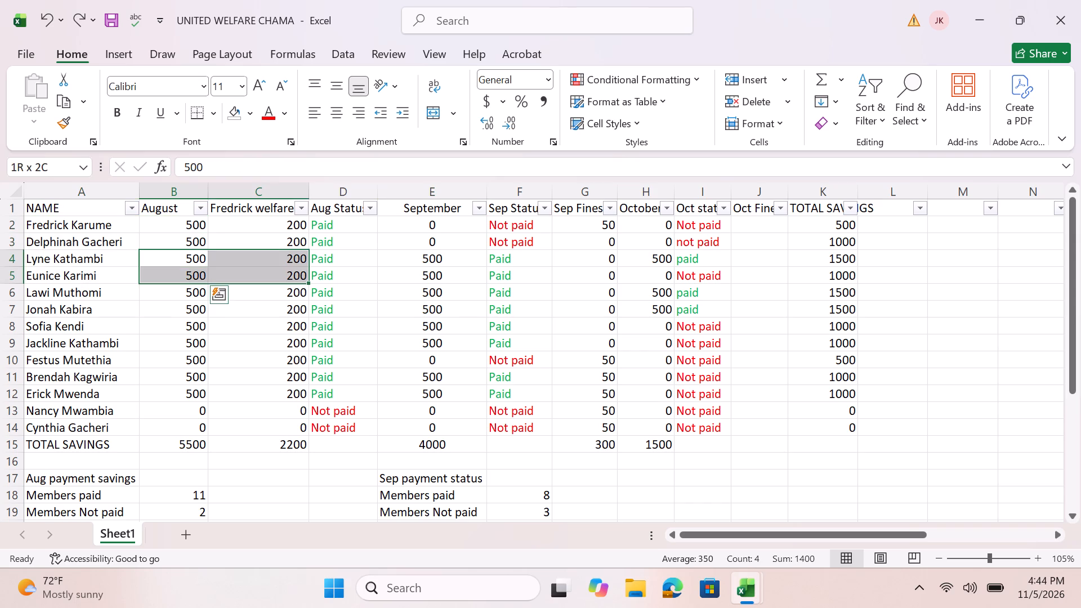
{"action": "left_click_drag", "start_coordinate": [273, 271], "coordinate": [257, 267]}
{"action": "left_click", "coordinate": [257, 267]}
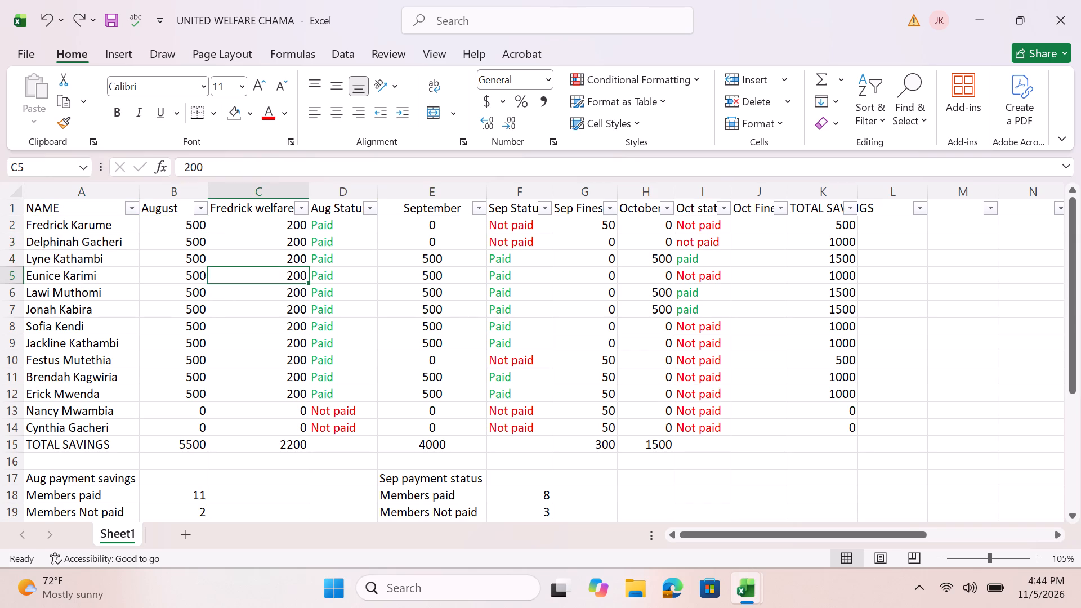
Select the August, Fredrick welfare and September amounts together, covering B2 to B14, C2 to C14 and E2 to E14.
{"action": "left_click_drag", "start_coordinate": [141, 227], "coordinate": [166, 407]}
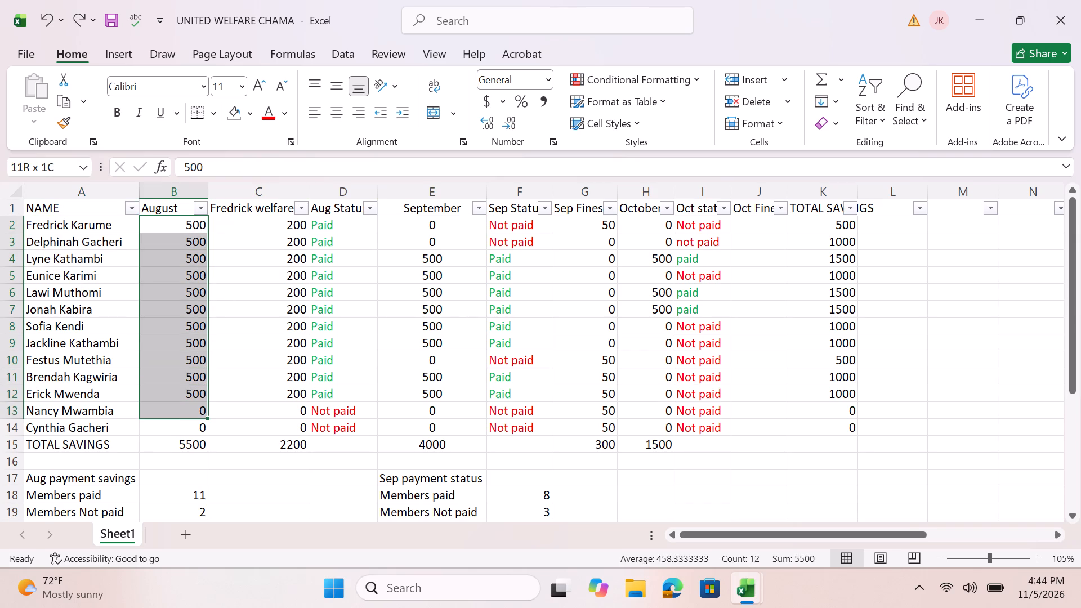
{"action": "left_click_drag", "start_coordinate": [166, 407], "coordinate": [169, 424]}
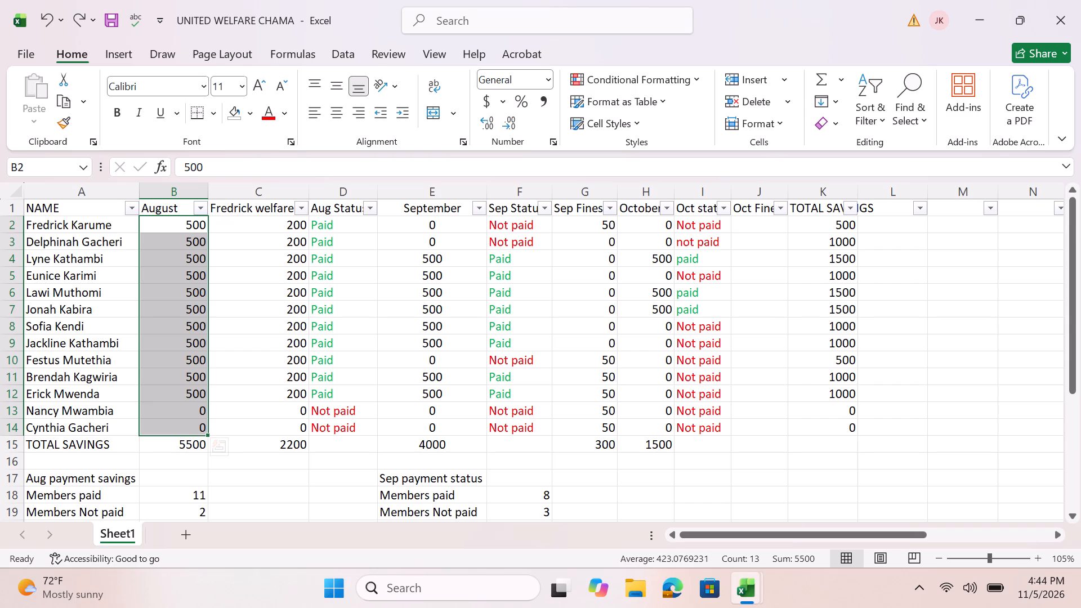
{"action": "left_click_drag", "start_coordinate": [305, 223], "coordinate": [297, 422], "text": "ctrl"}
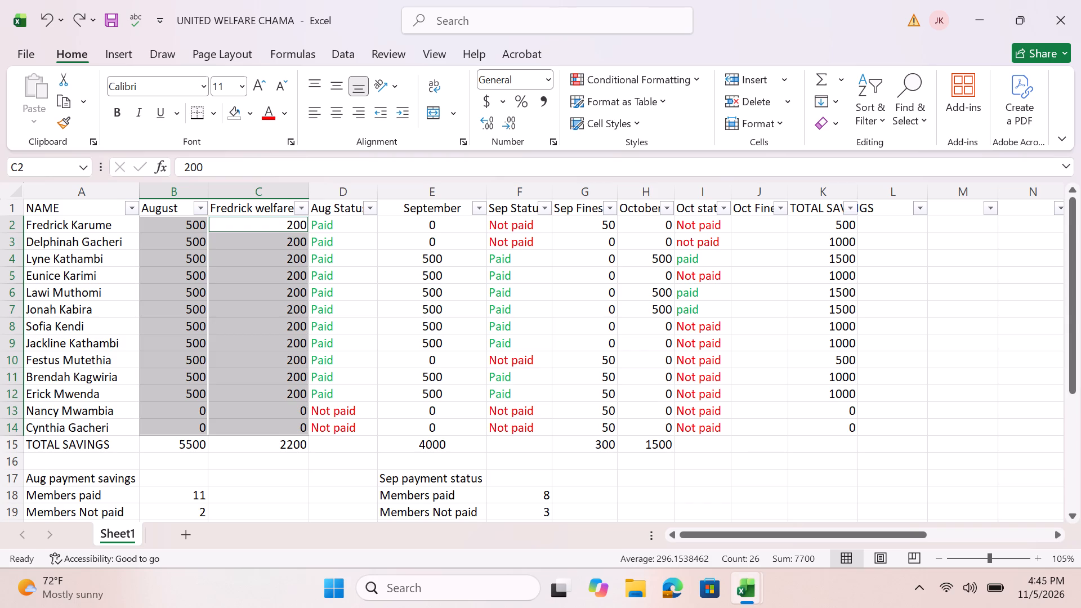
{"action": "left_click_drag", "start_coordinate": [486, 227], "coordinate": [474, 309], "text": "ctrl"}
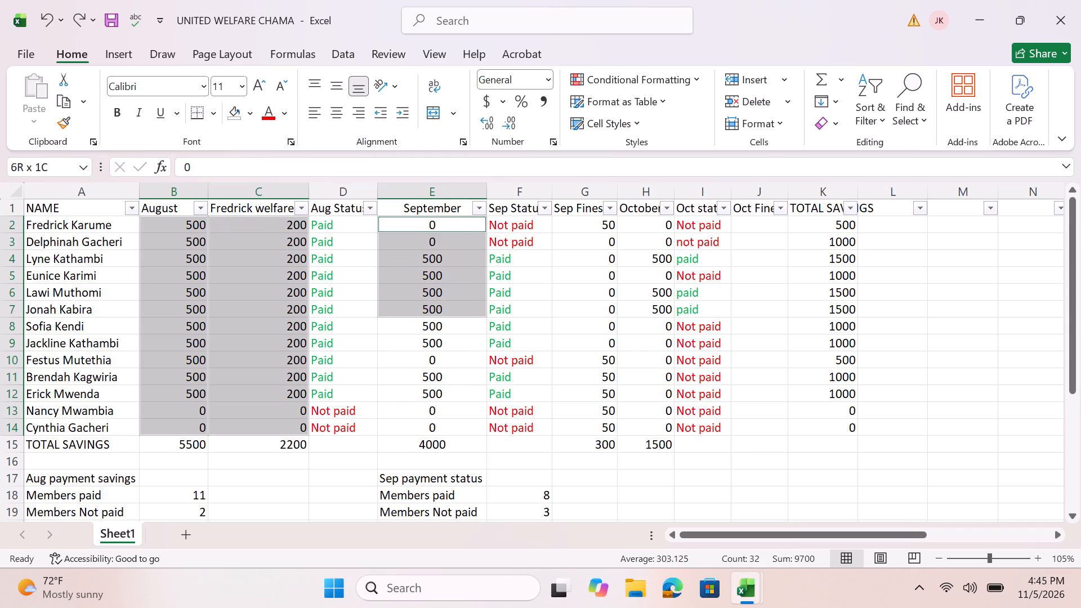
{"action": "left_click_drag", "start_coordinate": [474, 309], "coordinate": [464, 426], "text": "ctrl"}
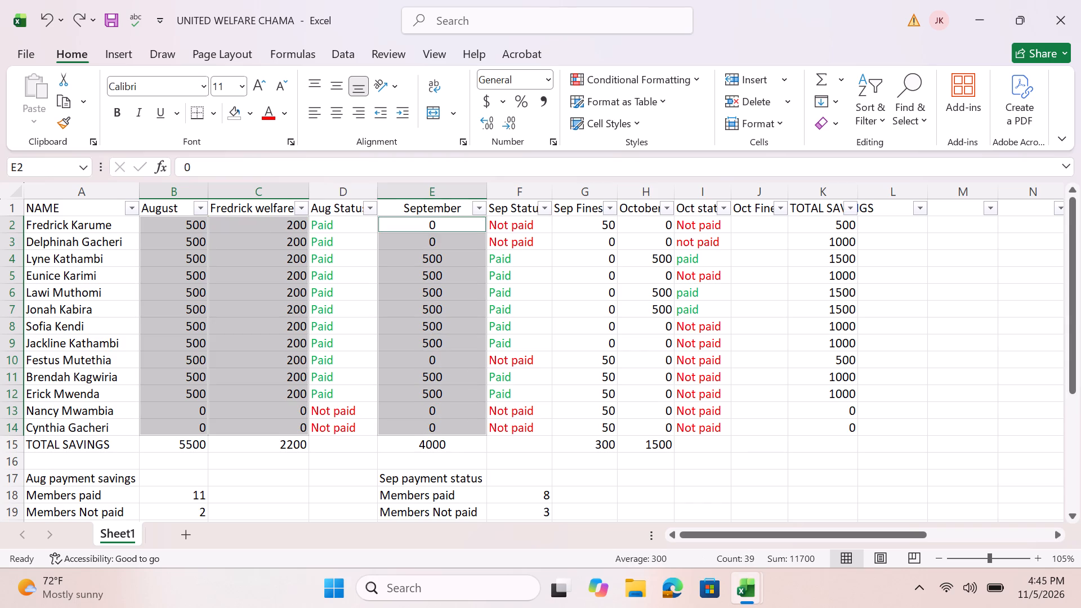
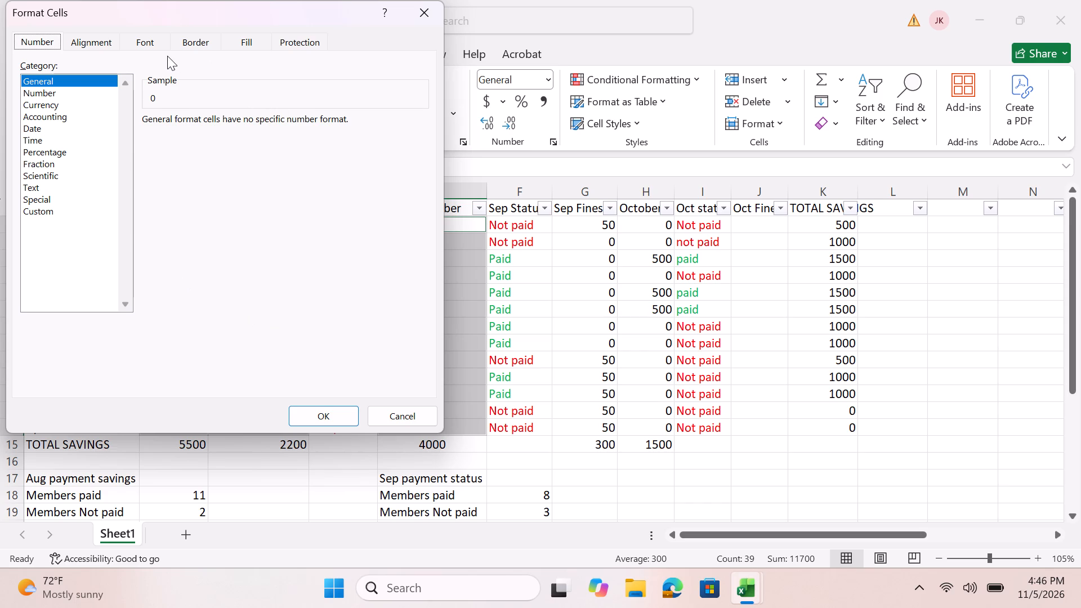
Remove the Locked protection attribute from the selected August, Fredrick welfare and September amount cells.
{"action": "left_click", "coordinate": [300, 38]}
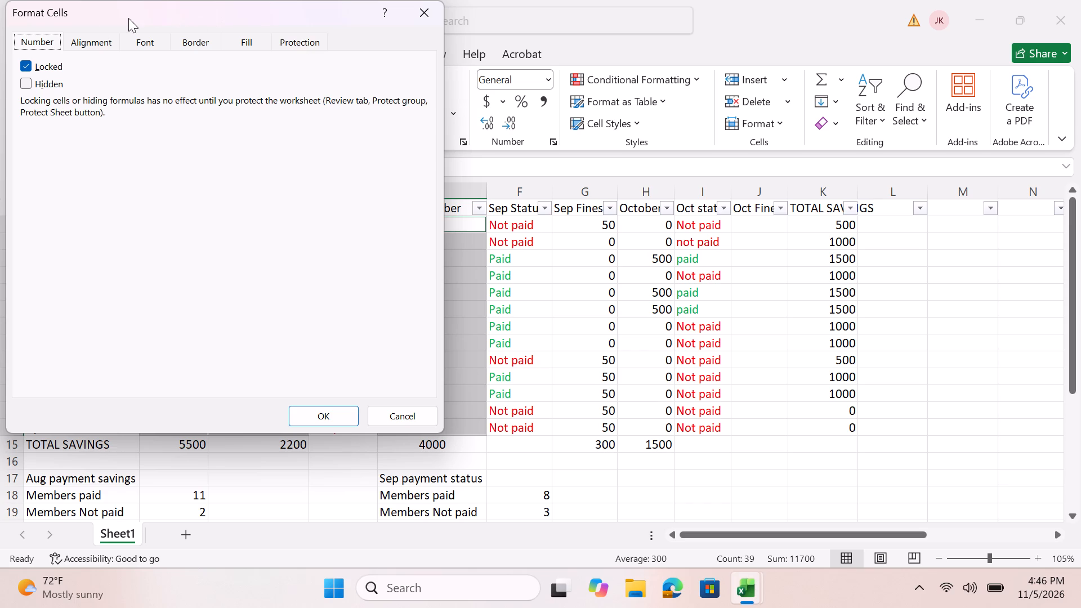
{"action": "left_click", "coordinate": [25, 64]}
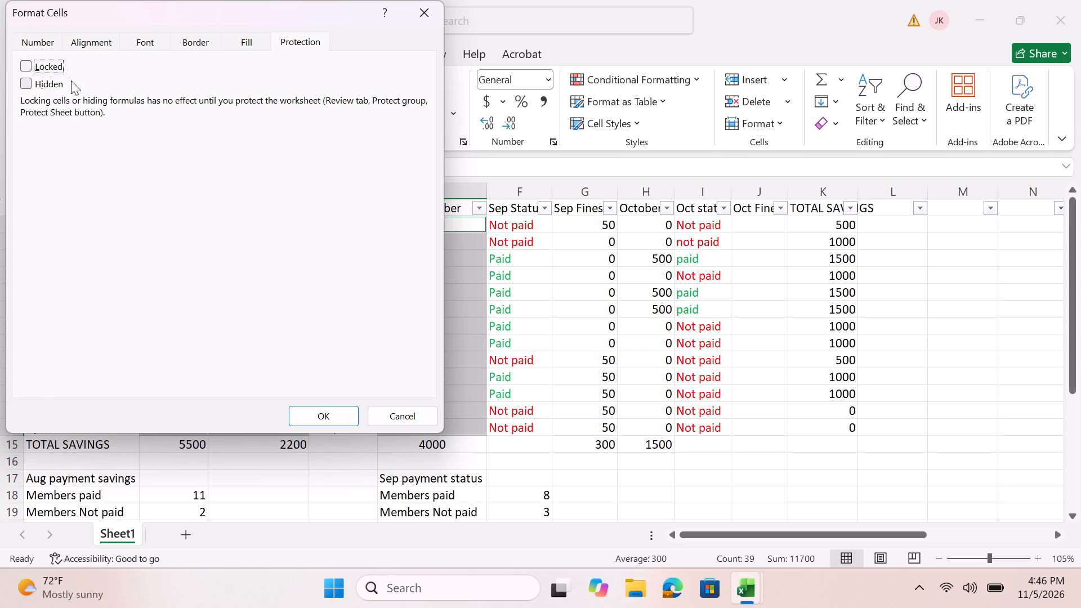
{"action": "left_click", "coordinate": [317, 413]}
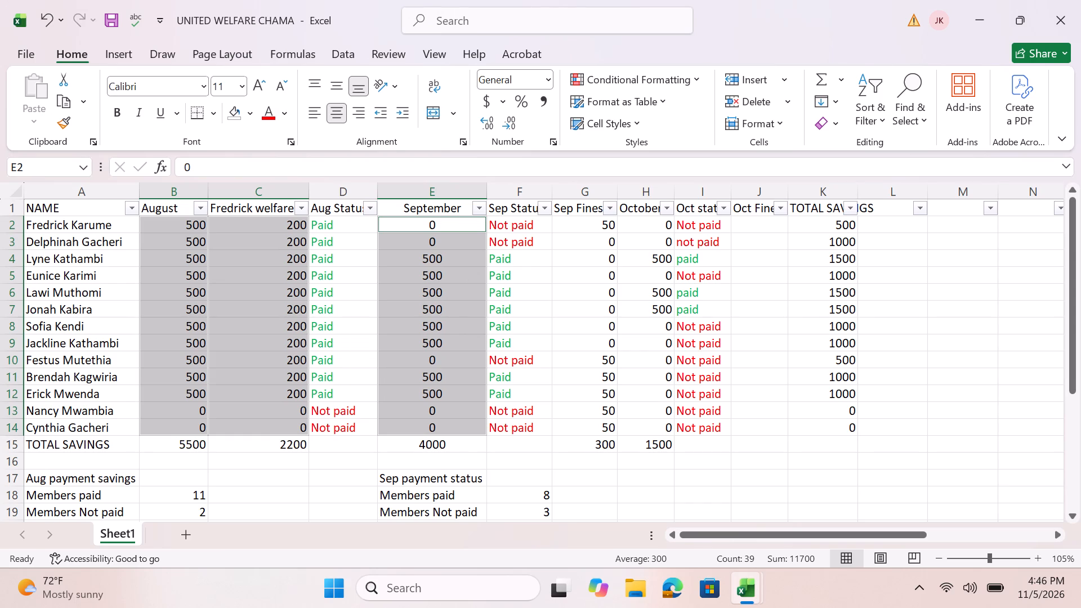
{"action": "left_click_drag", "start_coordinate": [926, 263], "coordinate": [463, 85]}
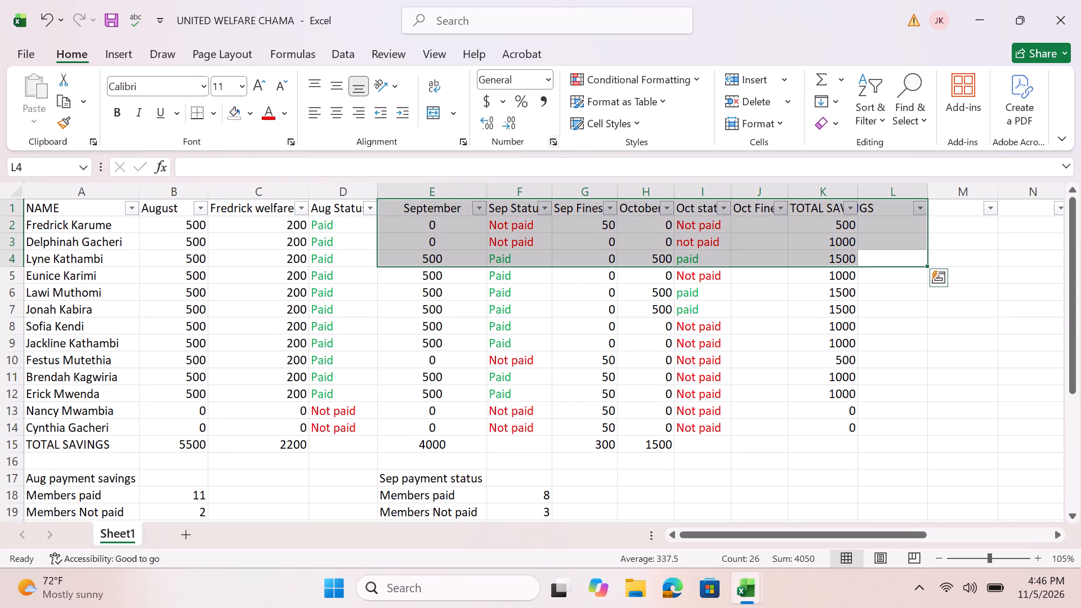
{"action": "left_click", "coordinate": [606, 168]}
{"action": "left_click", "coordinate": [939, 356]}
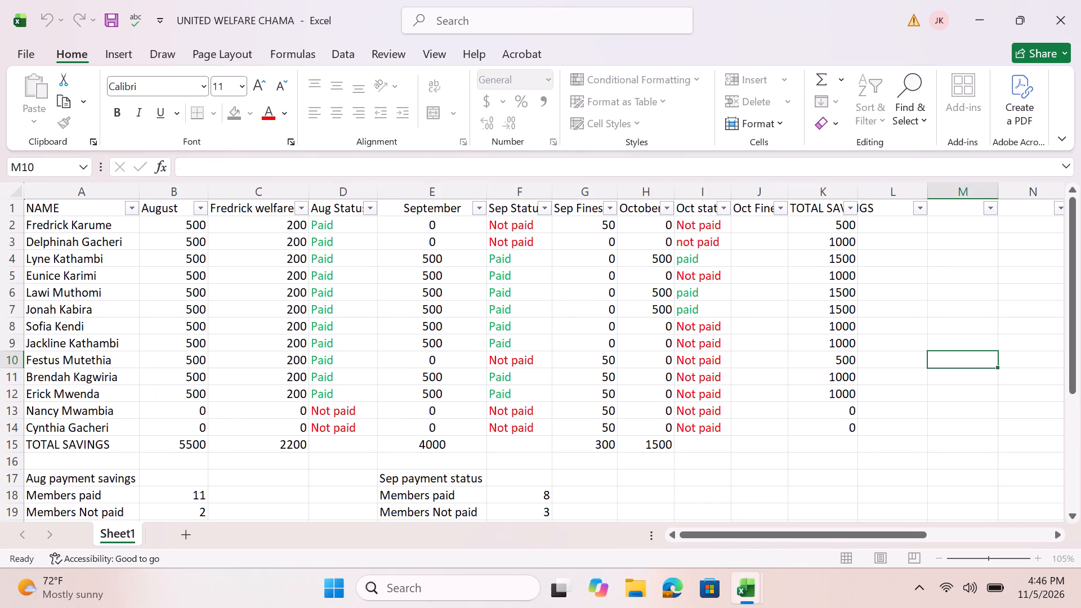
Bring up the review and protection commands for the worksheet.
{"action": "left_click", "coordinate": [386, 51]}
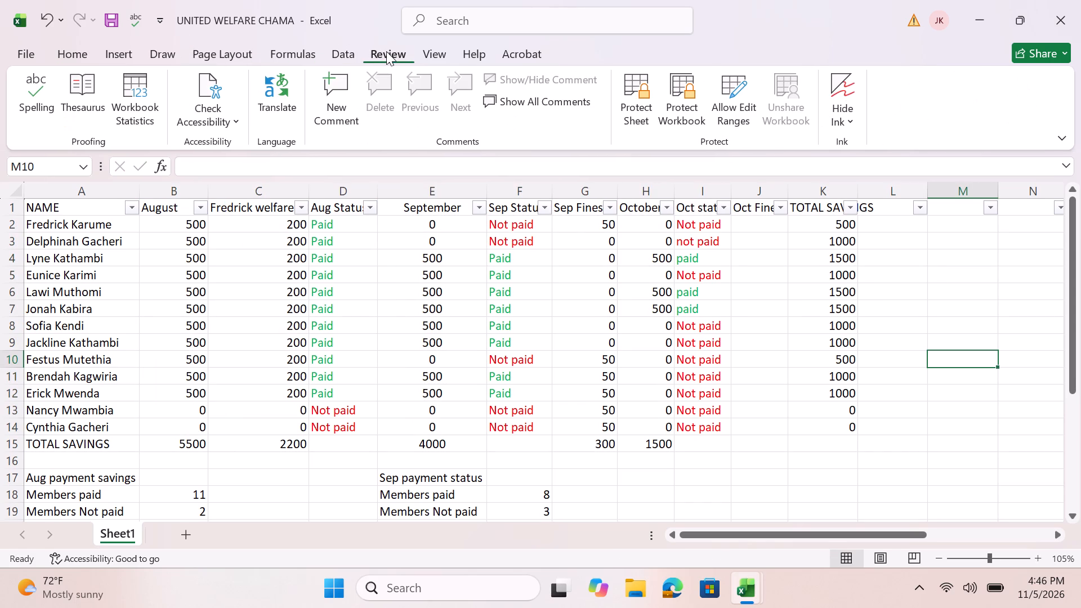
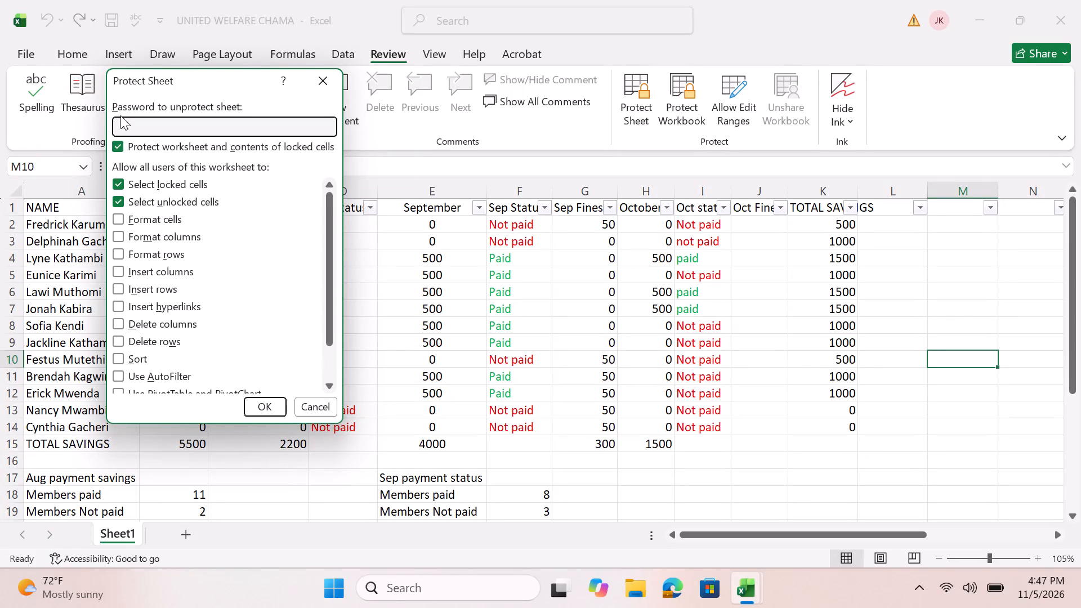
Protect the worksheet without a password, disallowing selection of locked cells while keeping selection of unlocked cells allowed.
{"action": "left_click", "coordinate": [121, 175]}
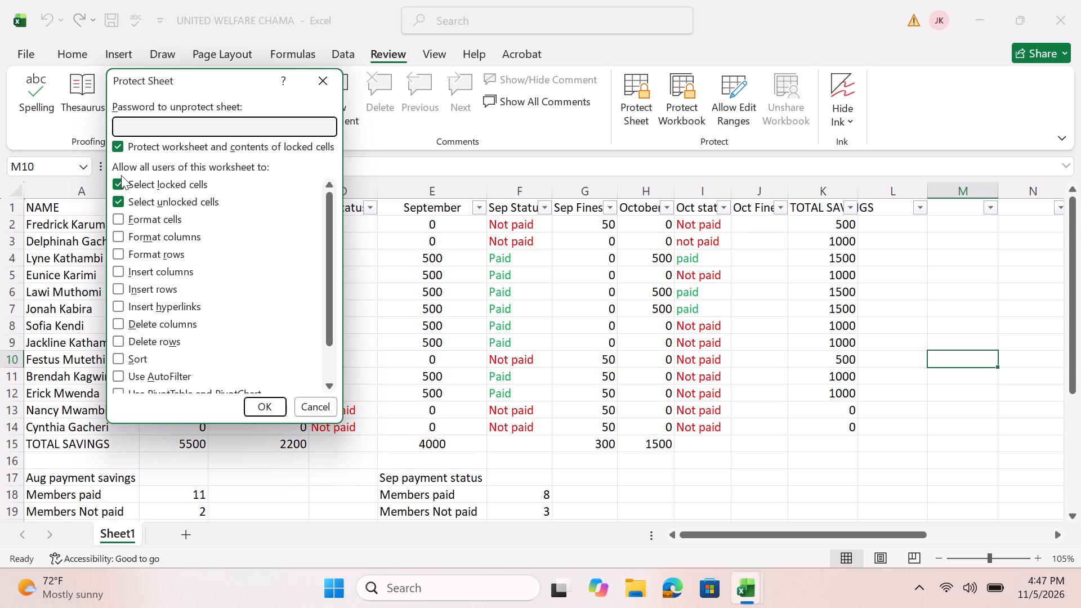
{"action": "left_click", "coordinate": [119, 186]}
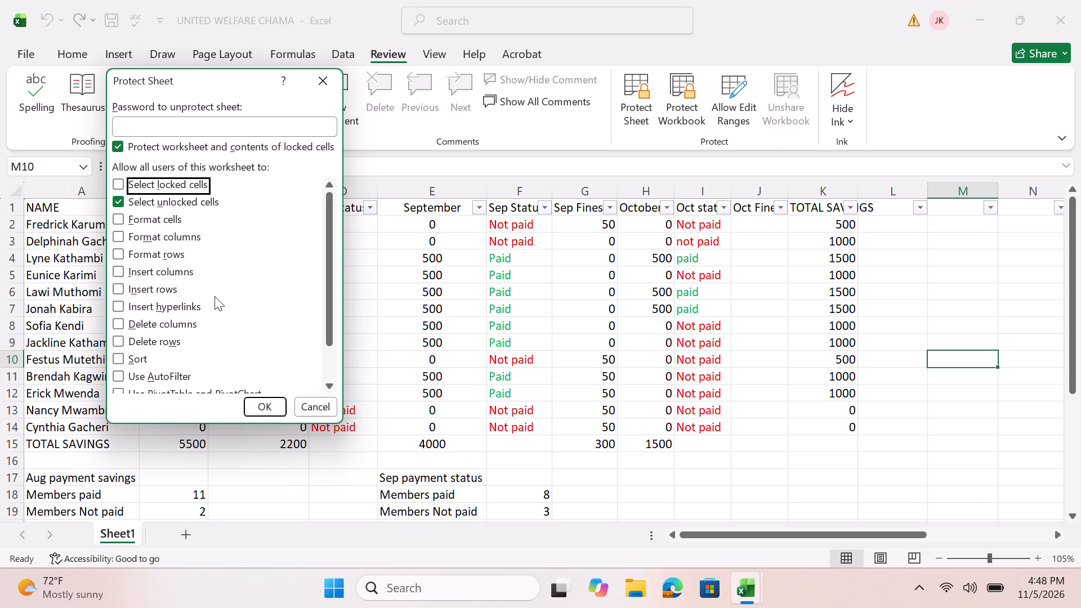
{"action": "left_click", "coordinate": [270, 406]}
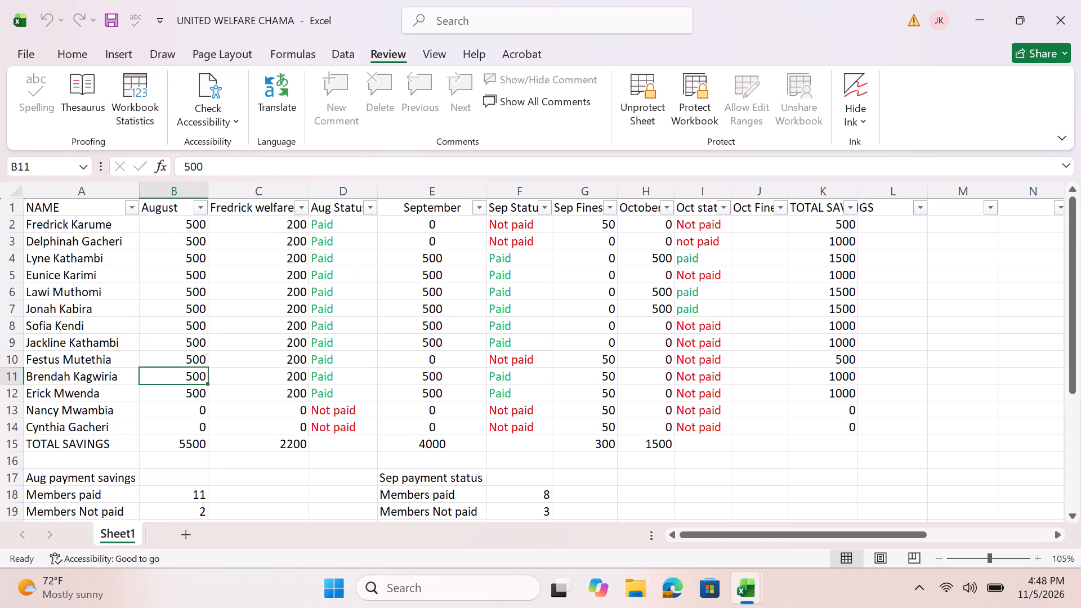
Test which cells can be selected under protection across the August, Fredrick welfare, September, Sep Status and October columns.
{"action": "left_click", "coordinate": [190, 306]}
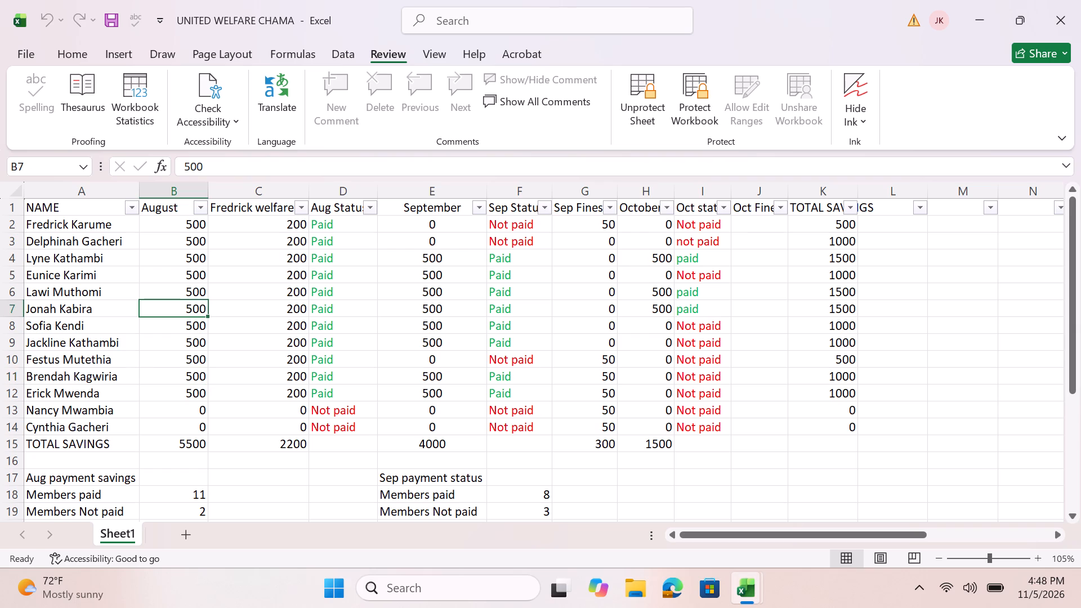
{"action": "left_click", "coordinate": [203, 263]}
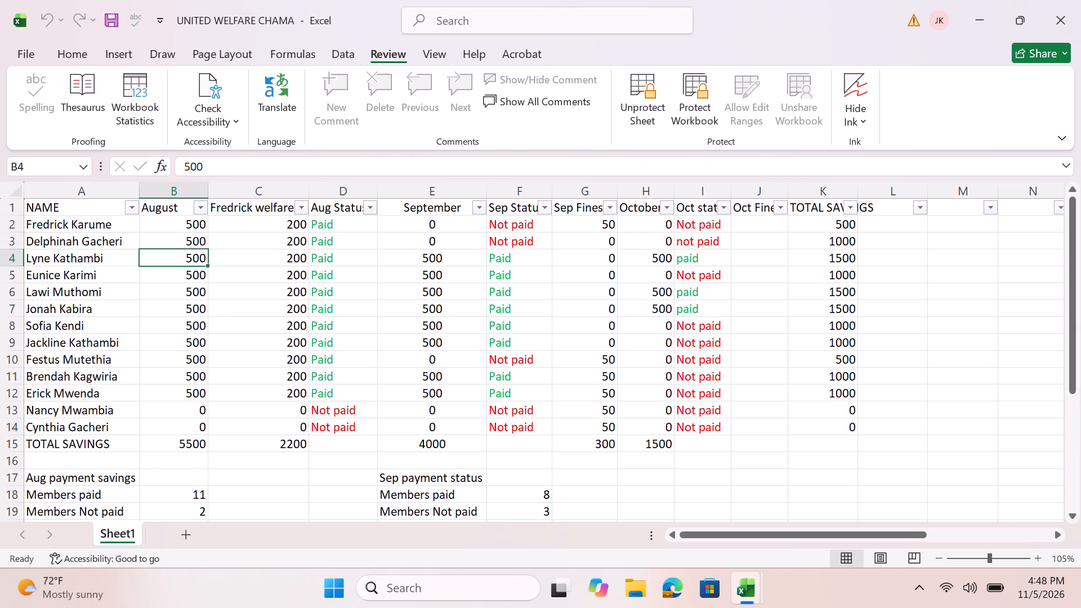
{"action": "left_click", "coordinate": [315, 259]}
{"action": "left_click", "coordinate": [303, 259]}
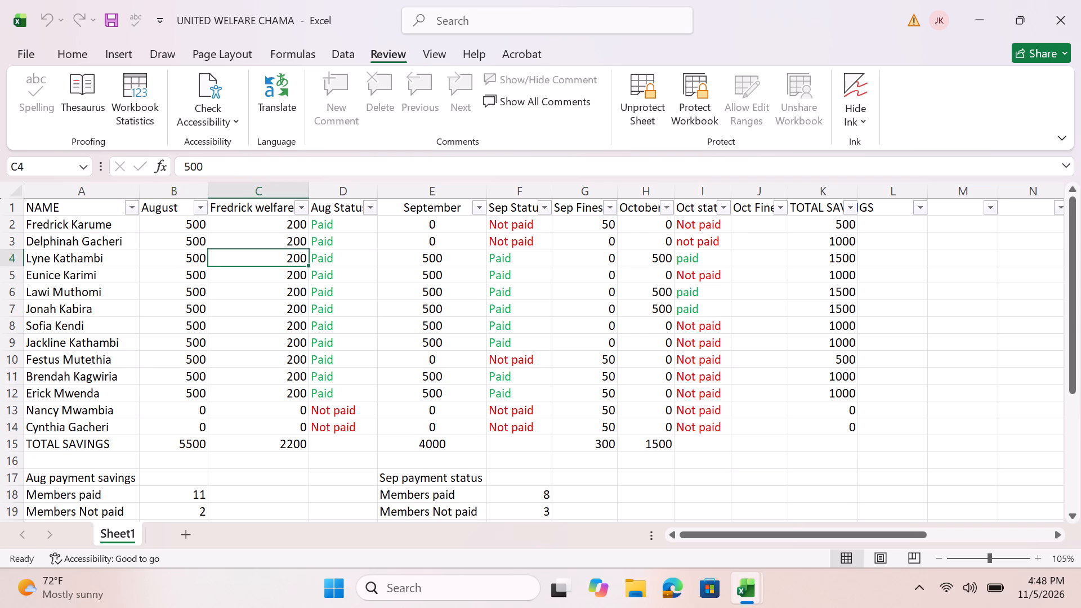
{"action": "left_click", "coordinate": [441, 263]}
{"action": "left_click", "coordinate": [452, 290]}
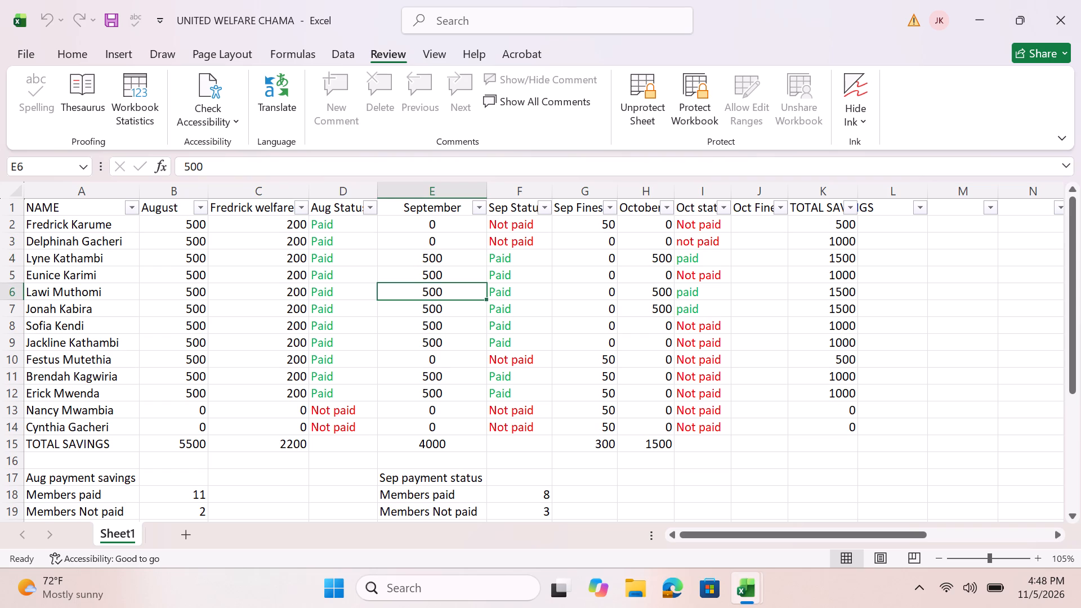
{"action": "left_click", "coordinate": [665, 269]}
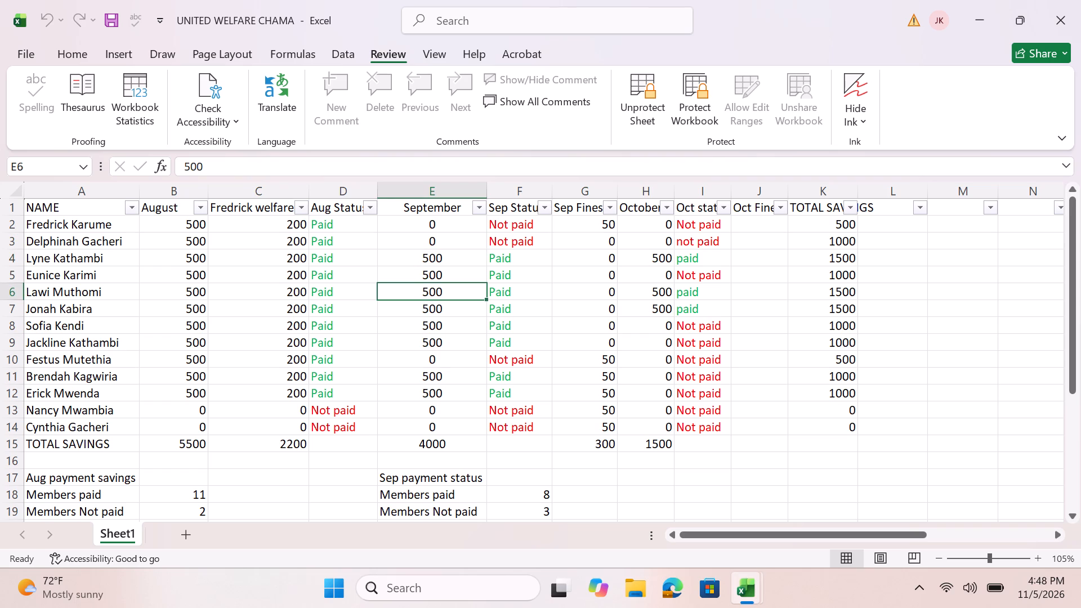
{"action": "left_click", "coordinate": [671, 272]}
{"action": "left_click_drag", "start_coordinate": [617, 266], "coordinate": [665, 259]}
{"action": "left_click", "coordinate": [665, 259]}
{"action": "left_click", "coordinate": [685, 260]}
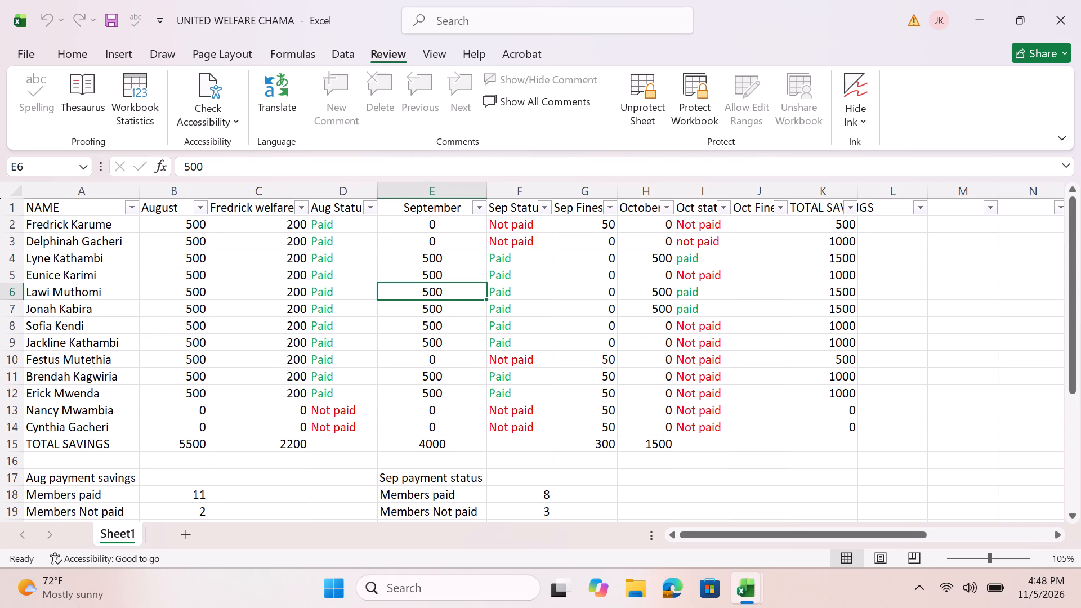
{"action": "triple_click", "coordinate": [665, 236]}
{"action": "left_click", "coordinate": [665, 236]}
{"action": "left_click", "coordinate": [665, 236]}
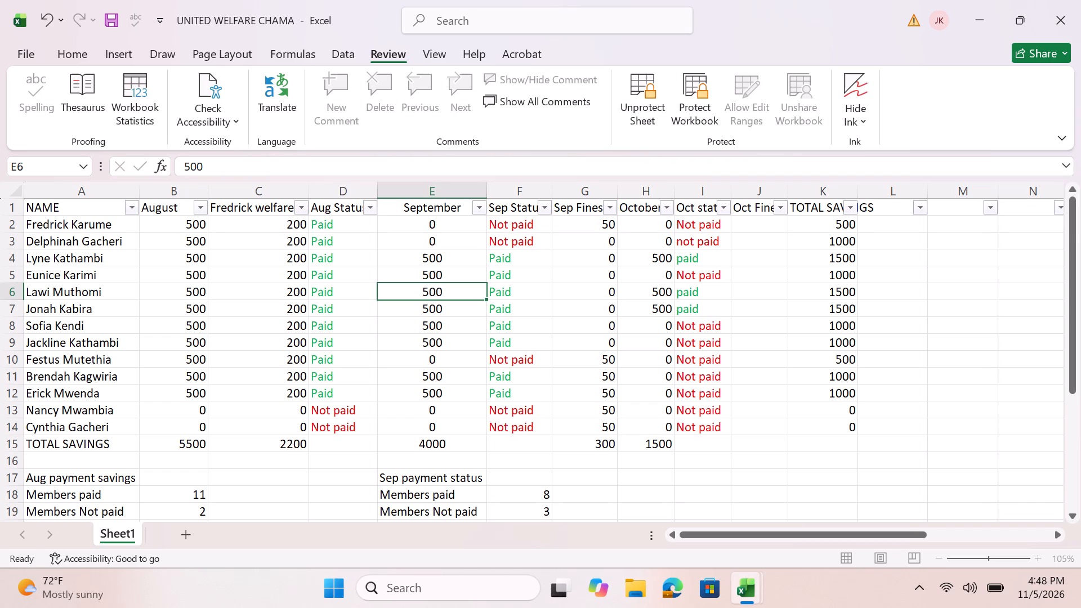
{"action": "left_click", "coordinate": [669, 244]}
{"action": "left_click", "coordinate": [667, 296]}
{"action": "left_click", "coordinate": [665, 328]}
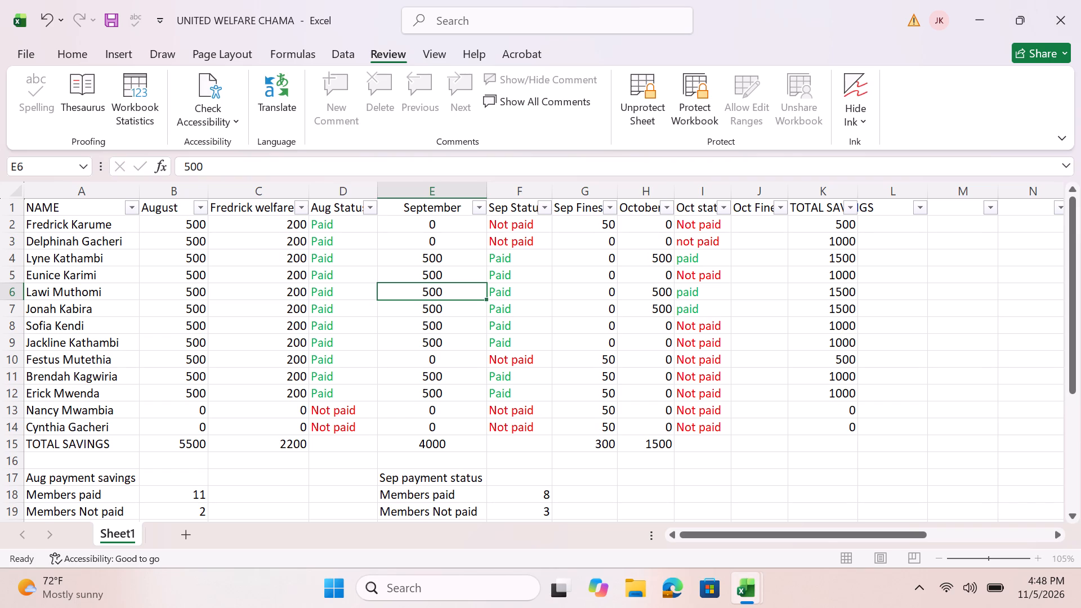
{"action": "left_click", "coordinate": [472, 270]}
{"action": "left_click", "coordinate": [503, 278]}
{"action": "left_click", "coordinate": [503, 278]}
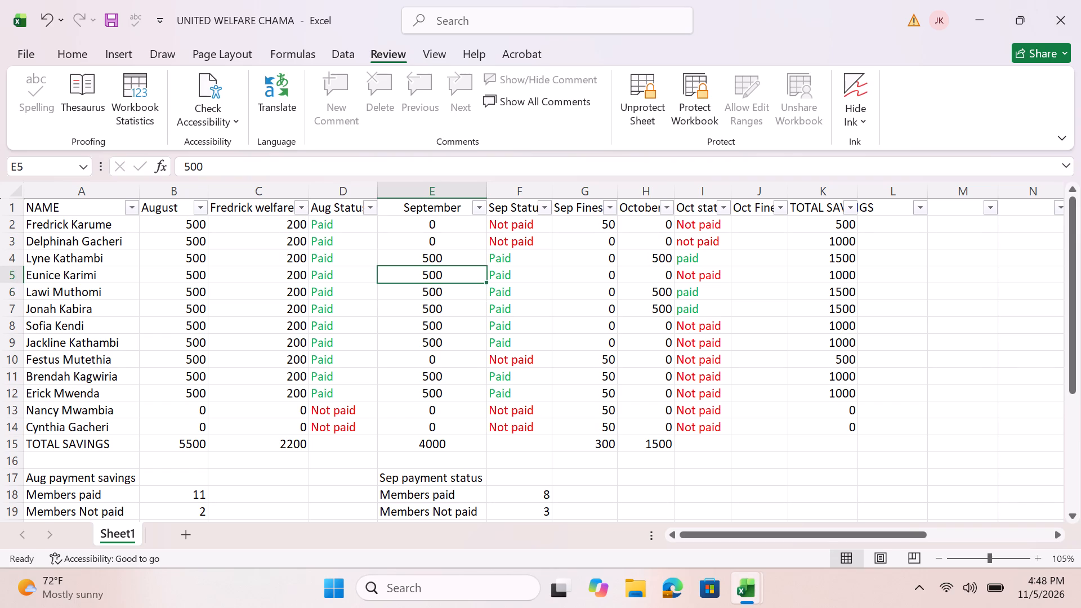
{"action": "left_click", "coordinate": [288, 321]}
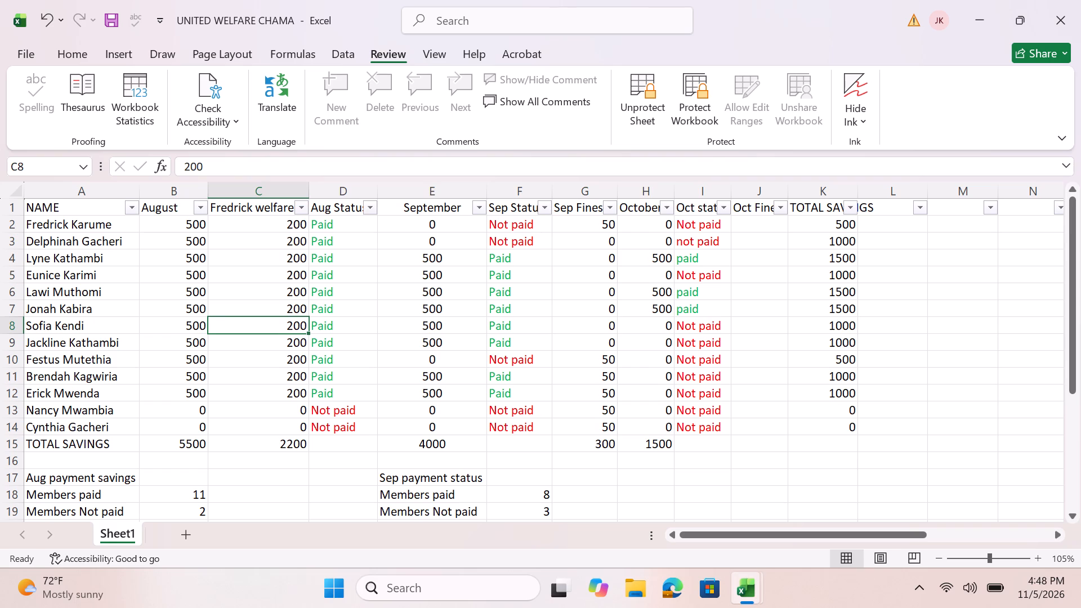
{"action": "left_click", "coordinate": [220, 316]}
{"action": "left_click", "coordinate": [190, 293]}
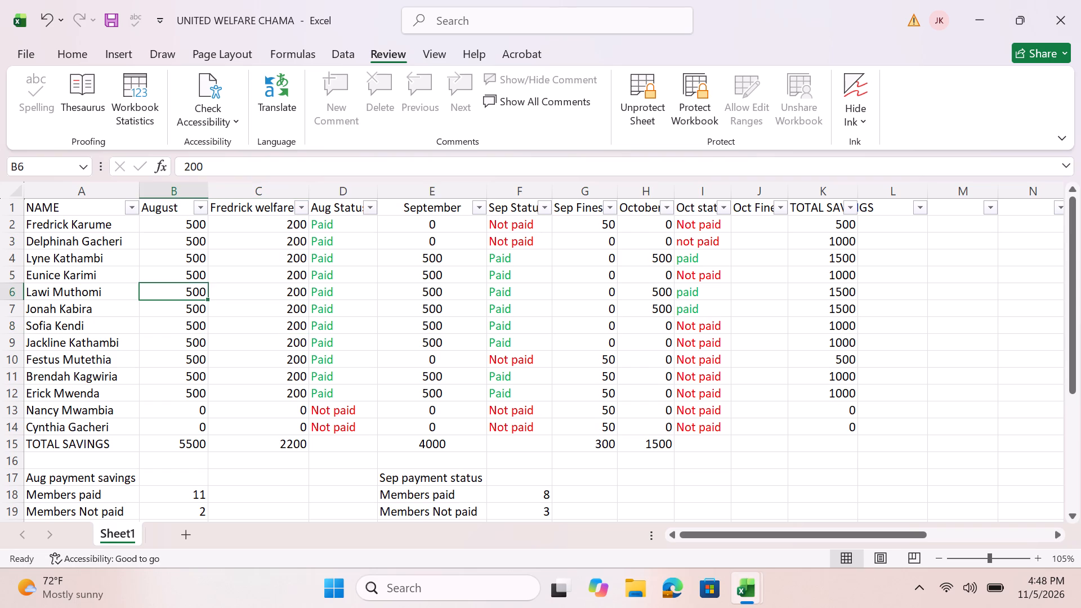
Test whether the locked Aug Status cells can be selected, compared with the August, Fredrick welfare and September amount cells.
{"action": "left_click", "coordinate": [301, 222]}
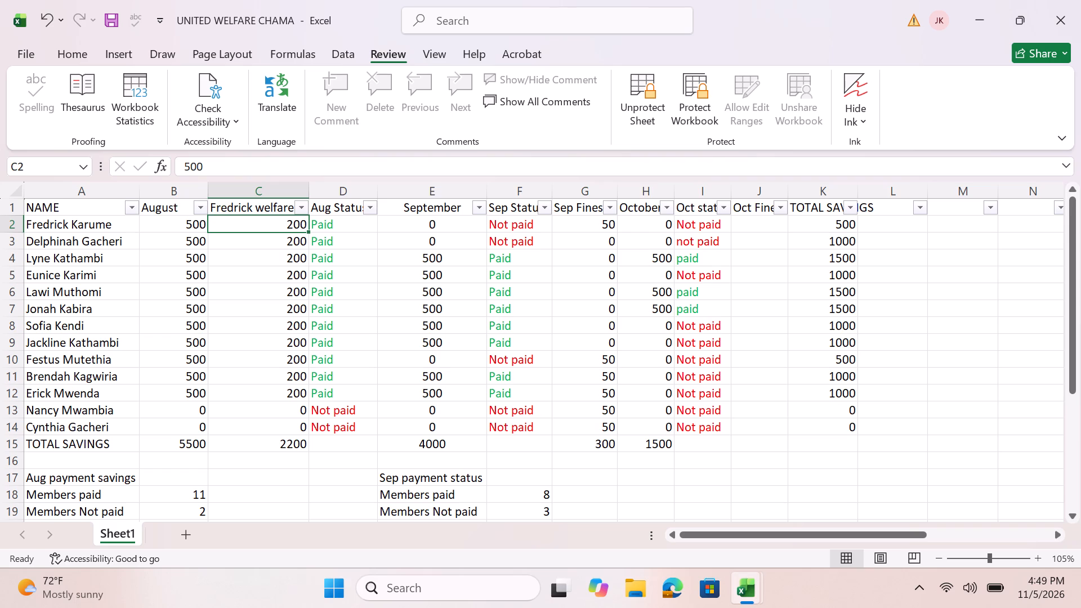
{"action": "left_click", "coordinate": [358, 238]}
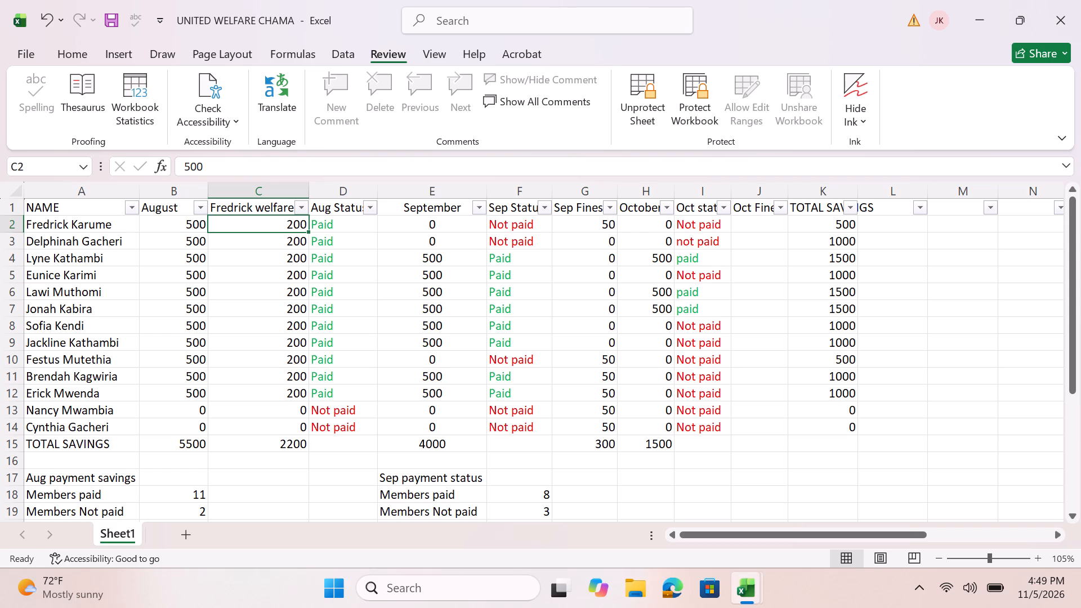
{"action": "double_click", "coordinate": [358, 238]}
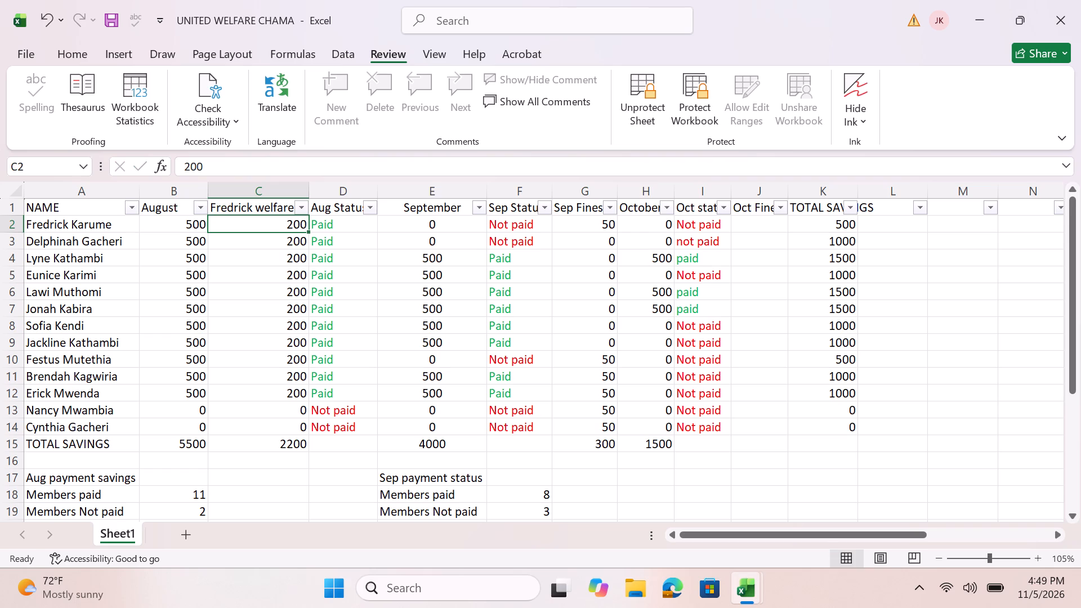
{"action": "left_click", "coordinate": [338, 239]}
{"action": "triple_click", "coordinate": [338, 239]}
{"action": "left_click", "coordinate": [338, 239]}
{"action": "left_click", "coordinate": [202, 243]}
{"action": "left_click", "coordinate": [202, 243]}
{"action": "left_click", "coordinate": [202, 243]}
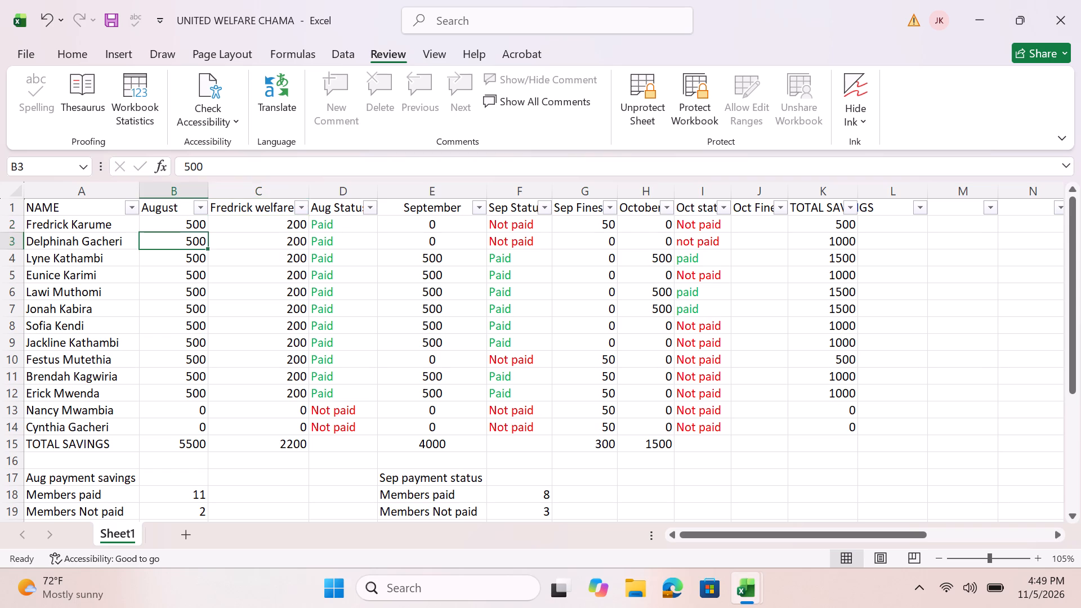
{"action": "left_click", "coordinate": [360, 233]}
{"action": "scroll", "coordinate": [468, 273], "scroll_direction": "down", "scroll_amount": 1}
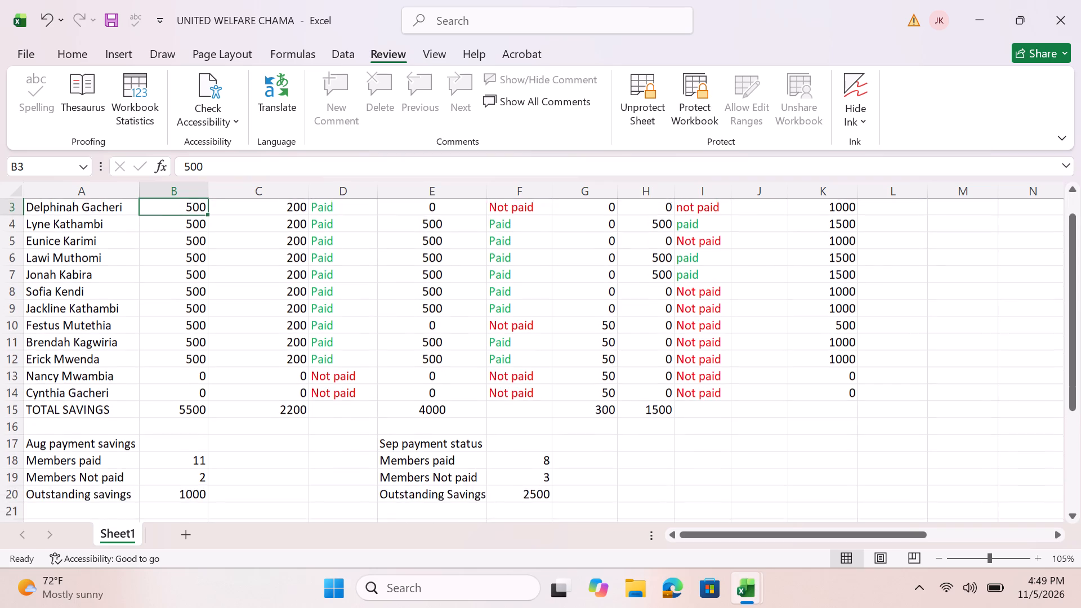
{"action": "scroll", "coordinate": [468, 273], "scroll_direction": "up", "scroll_amount": 2}
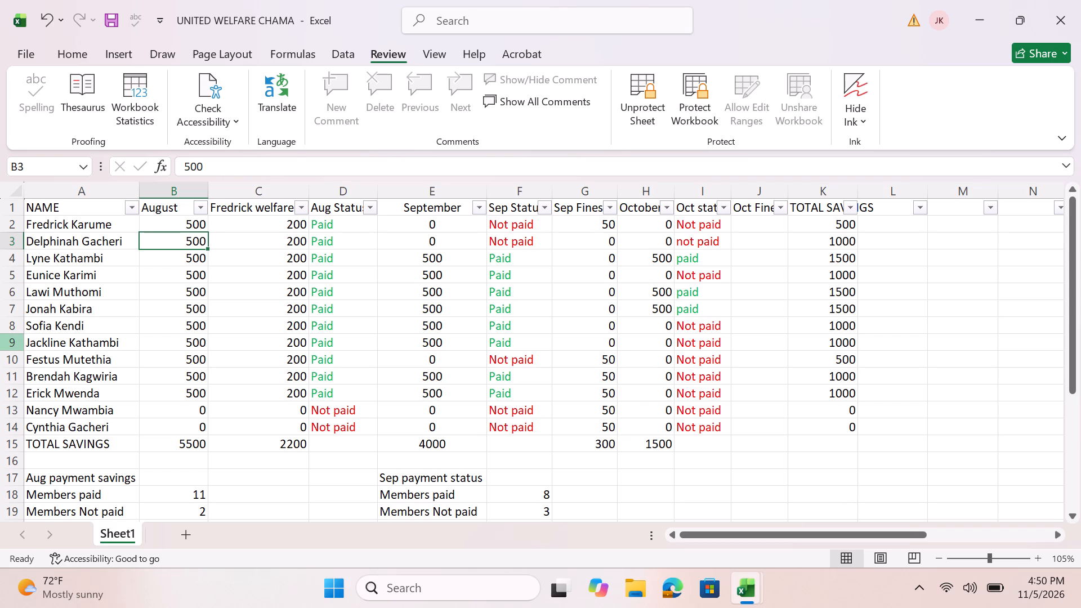
{"action": "left_click", "coordinate": [179, 275]}
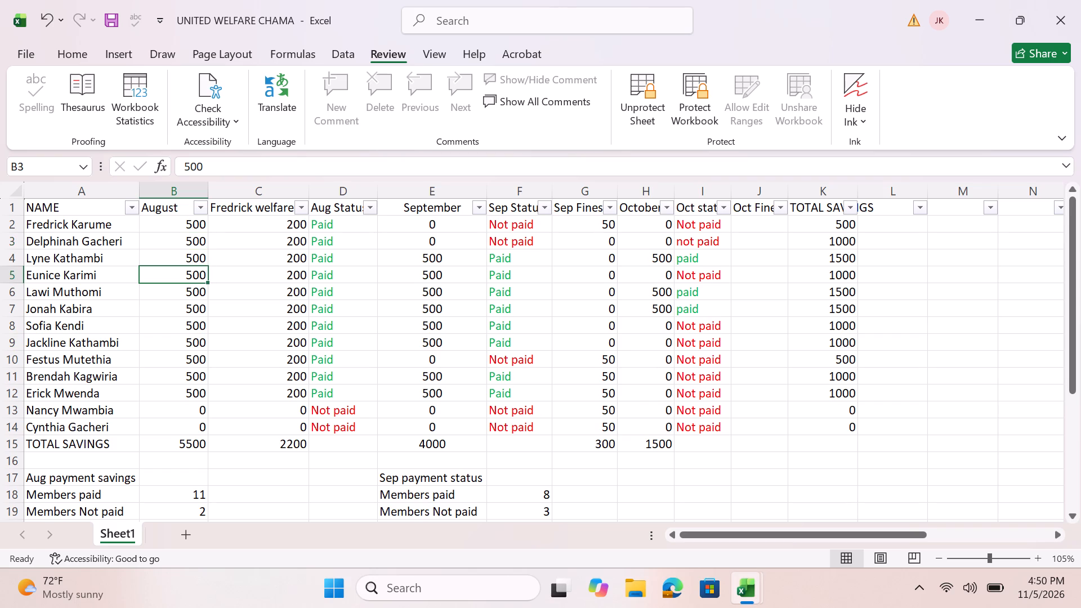
{"action": "left_click", "coordinate": [295, 287]}
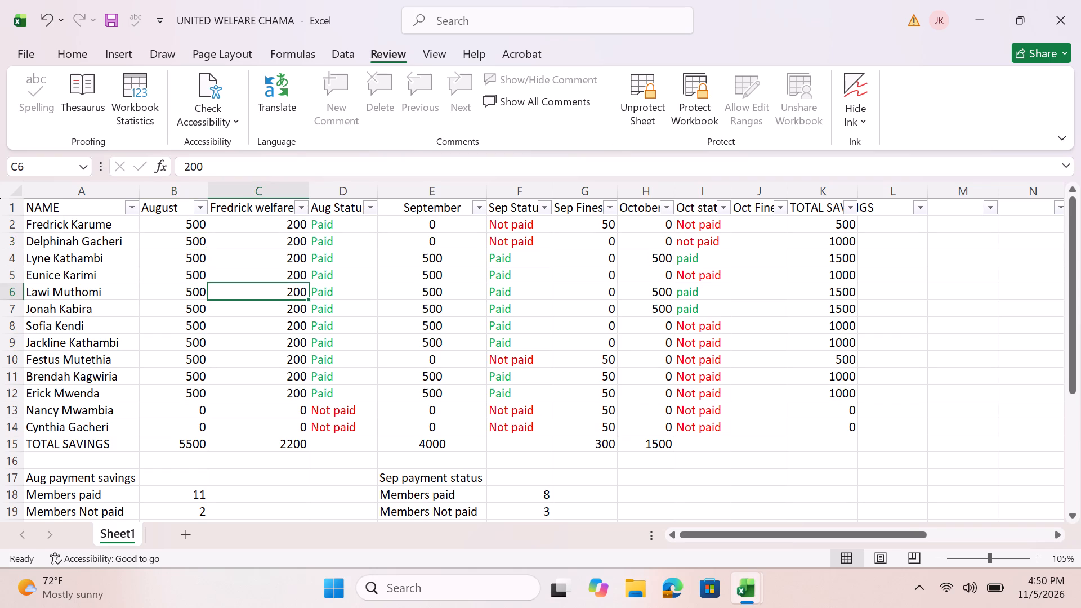
{"action": "left_click", "coordinate": [426, 277]}
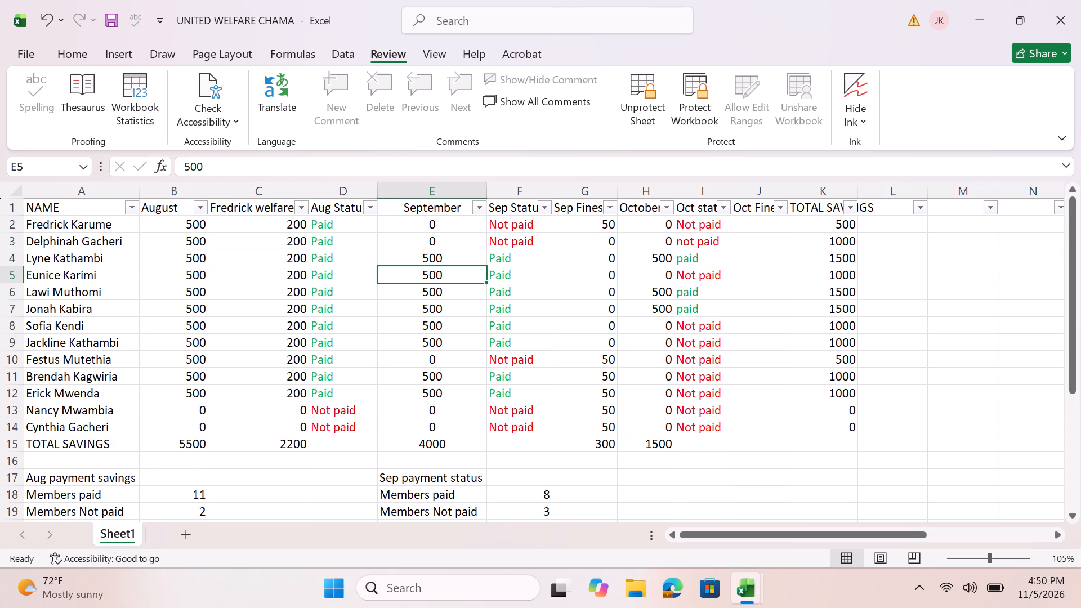
{"action": "left_click", "coordinate": [331, 283]}
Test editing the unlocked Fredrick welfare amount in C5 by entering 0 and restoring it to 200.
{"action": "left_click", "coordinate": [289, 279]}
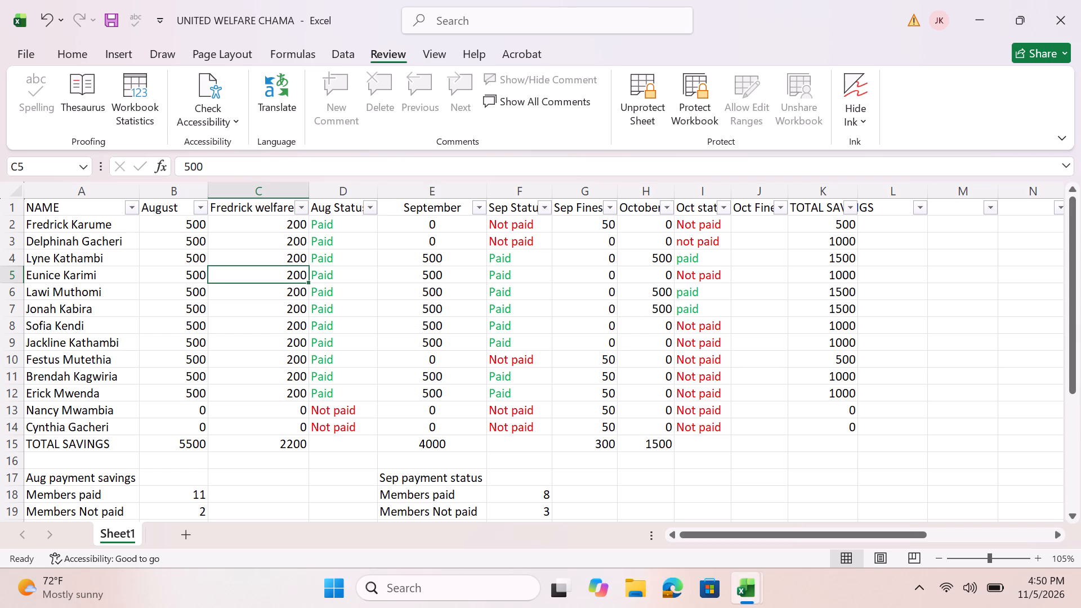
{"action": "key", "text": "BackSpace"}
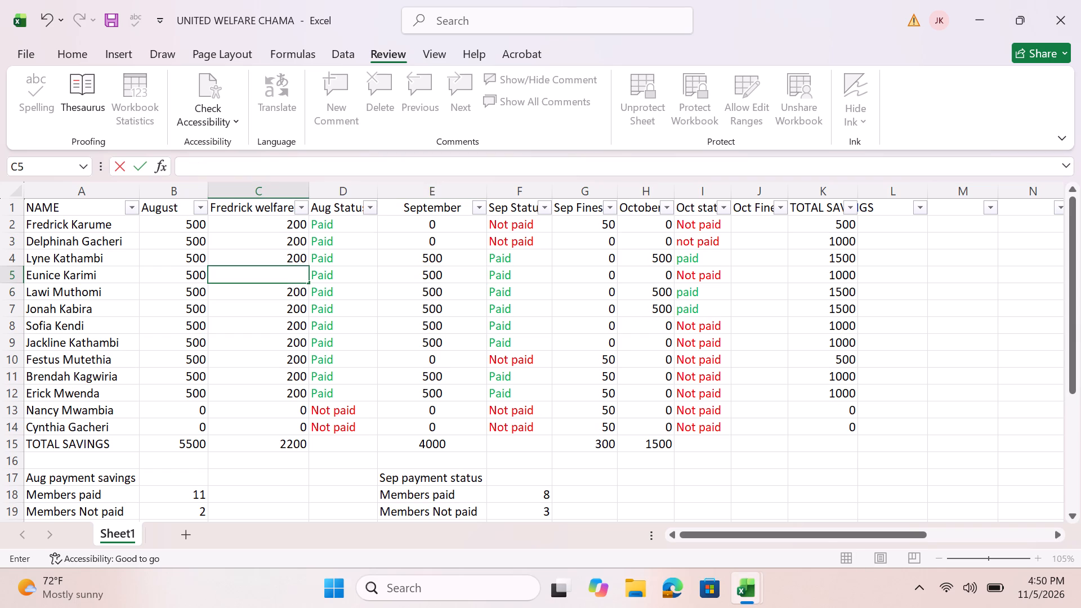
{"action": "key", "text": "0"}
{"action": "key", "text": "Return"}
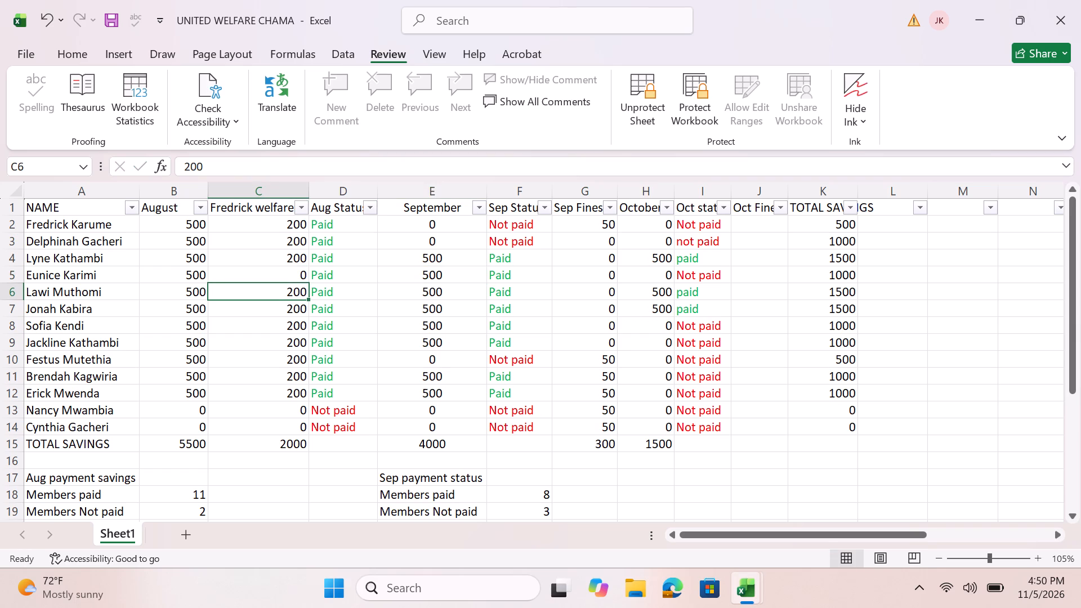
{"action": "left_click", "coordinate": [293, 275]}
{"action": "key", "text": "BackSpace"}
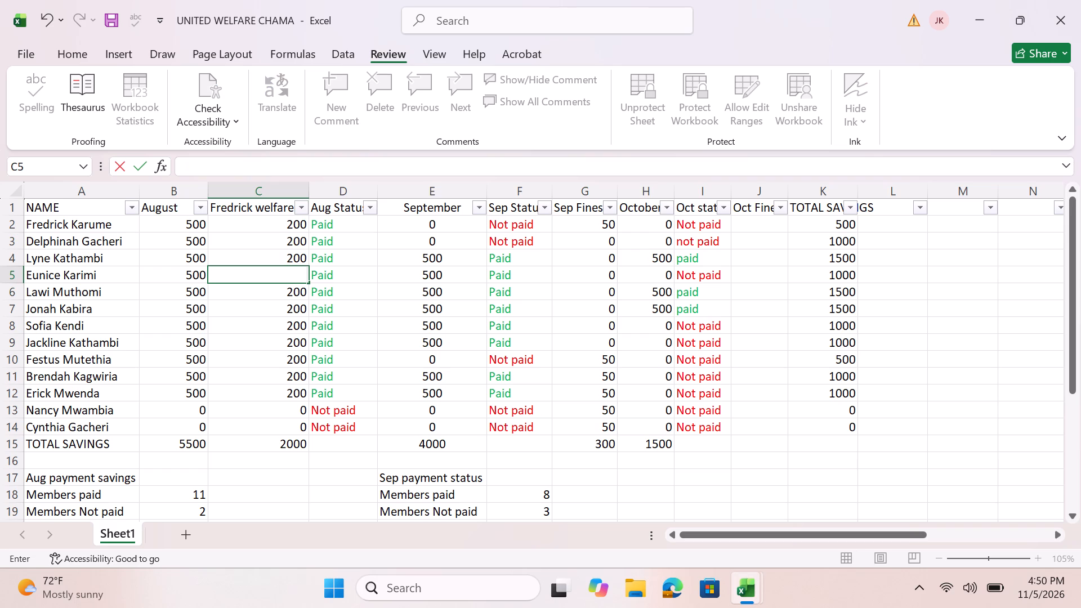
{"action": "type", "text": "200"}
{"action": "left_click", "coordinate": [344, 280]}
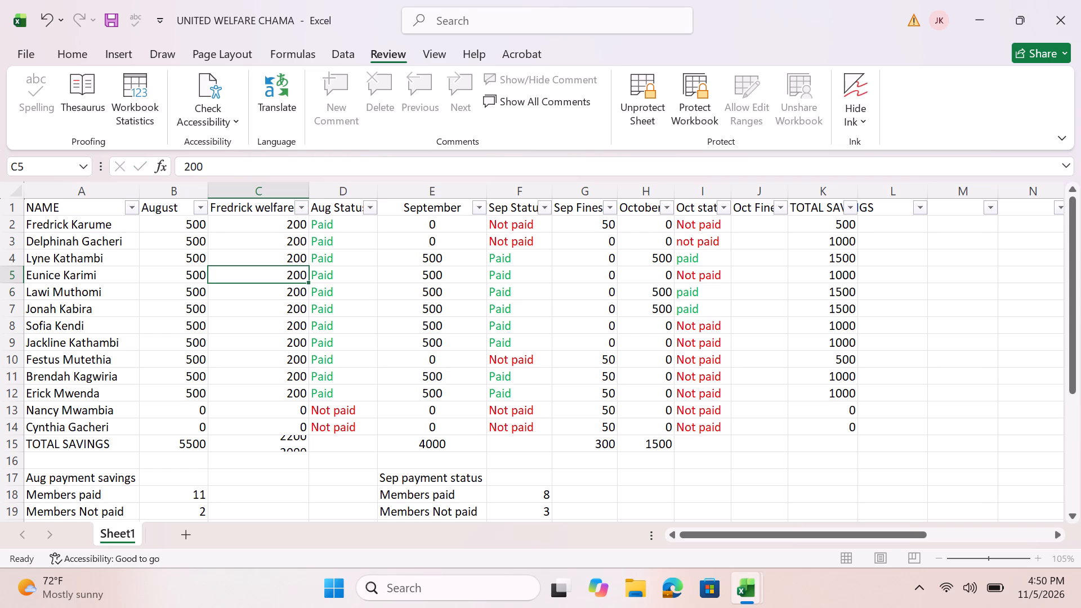
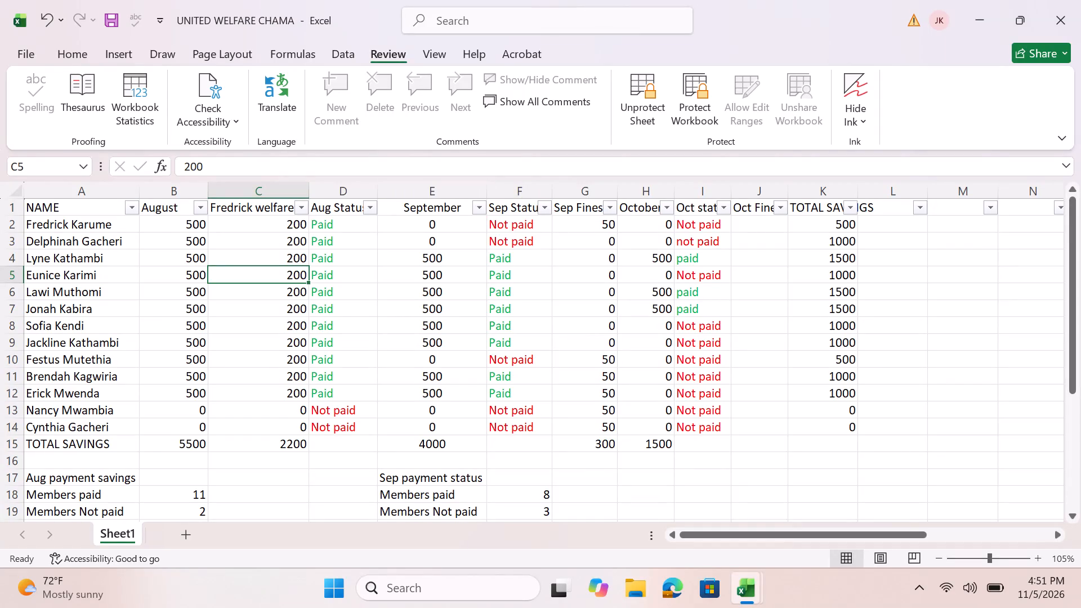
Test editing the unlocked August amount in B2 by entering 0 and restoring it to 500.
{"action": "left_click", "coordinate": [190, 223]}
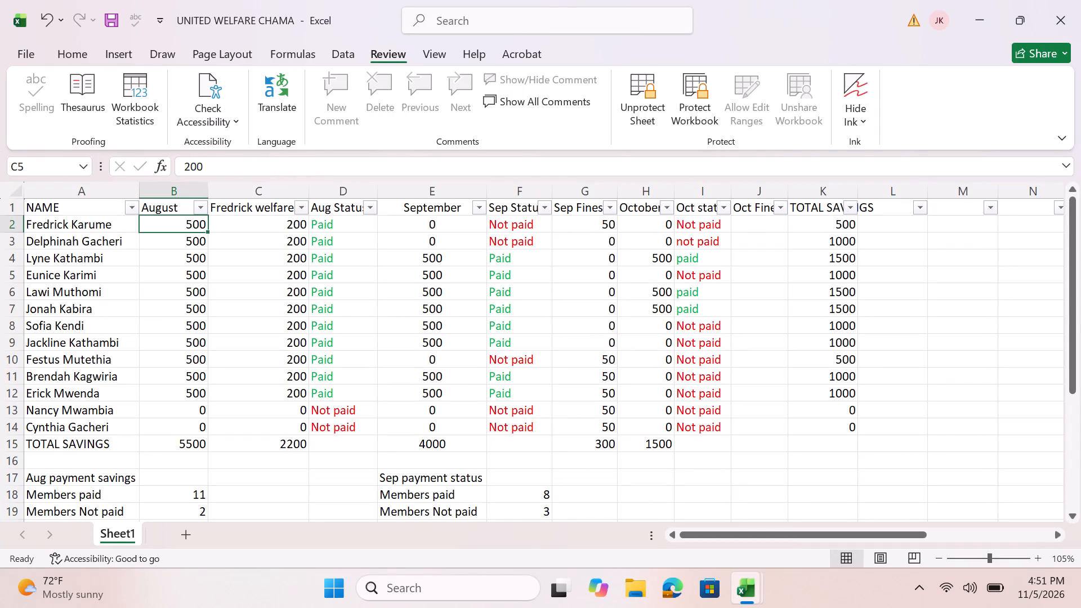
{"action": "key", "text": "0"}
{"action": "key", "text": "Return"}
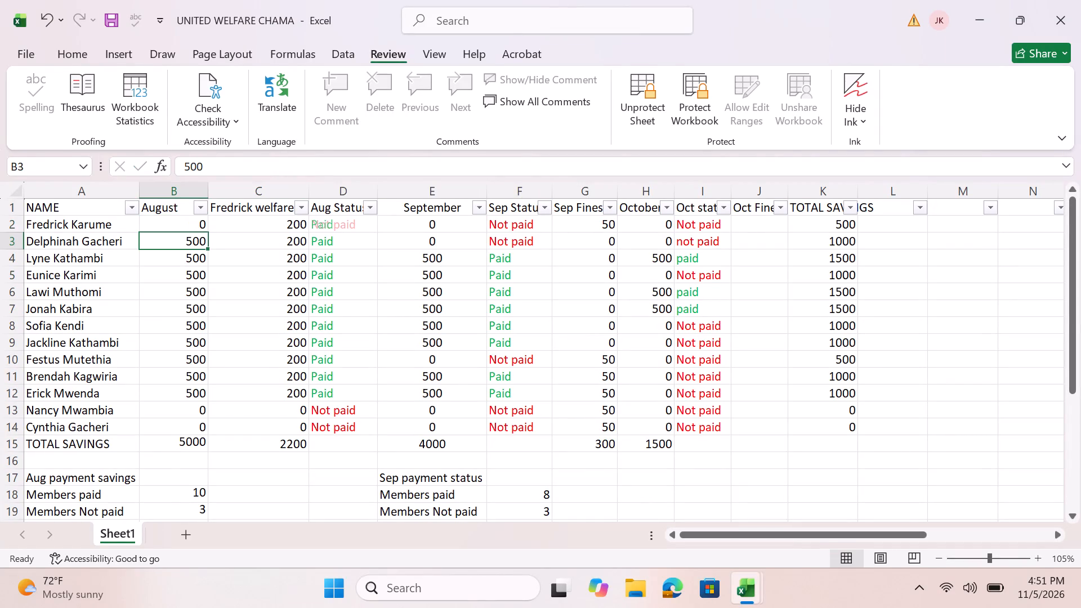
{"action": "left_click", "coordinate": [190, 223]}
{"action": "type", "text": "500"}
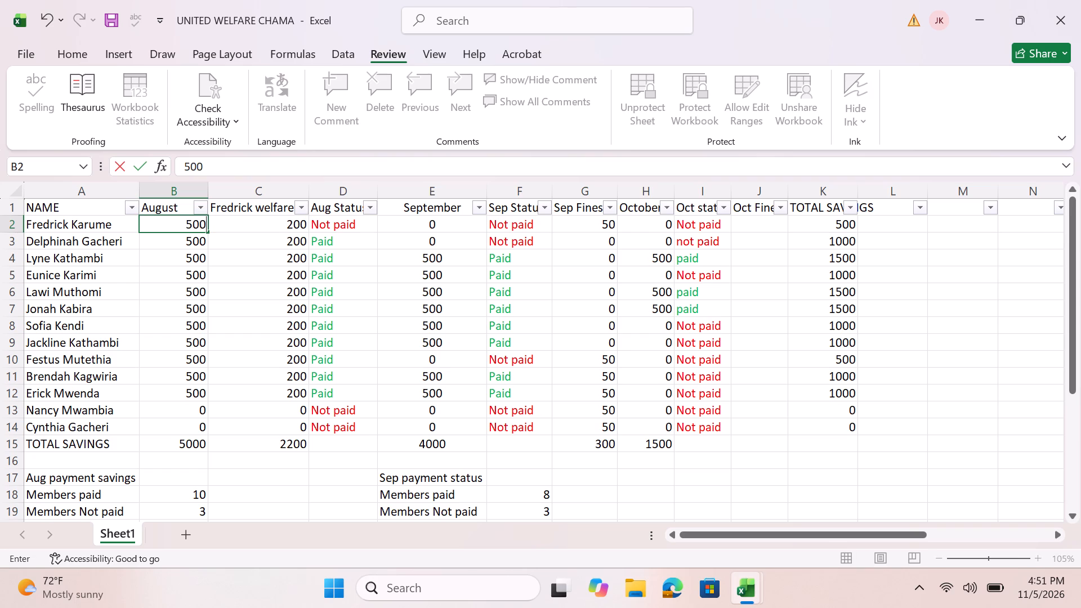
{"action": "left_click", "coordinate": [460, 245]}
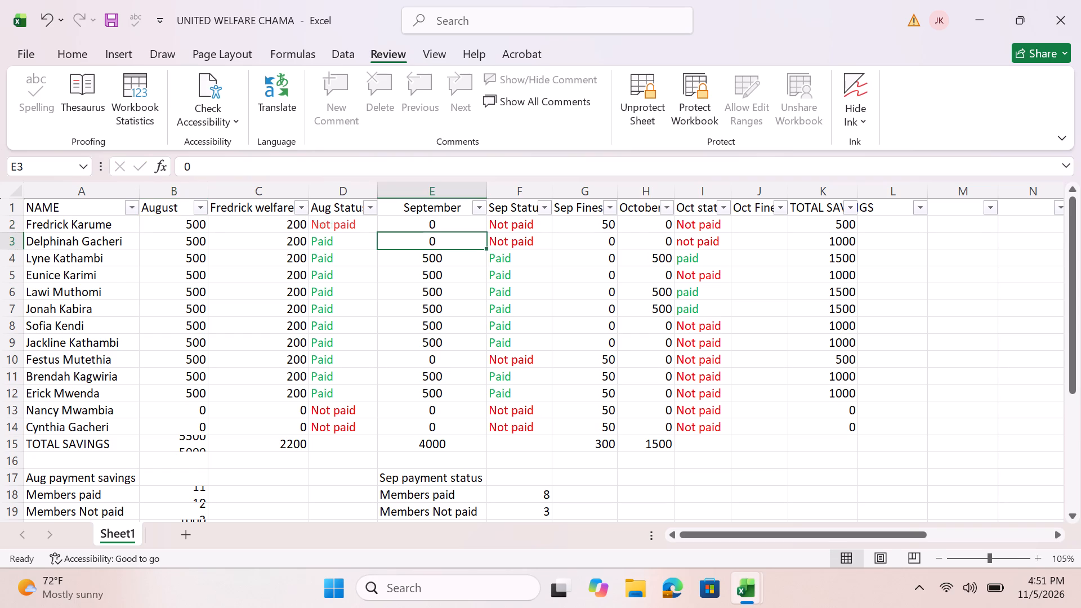
Test whether the locked Oct status cell in row 3 and the blank cells below the October columns can be selected.
{"action": "triple_click", "coordinate": [720, 247]}
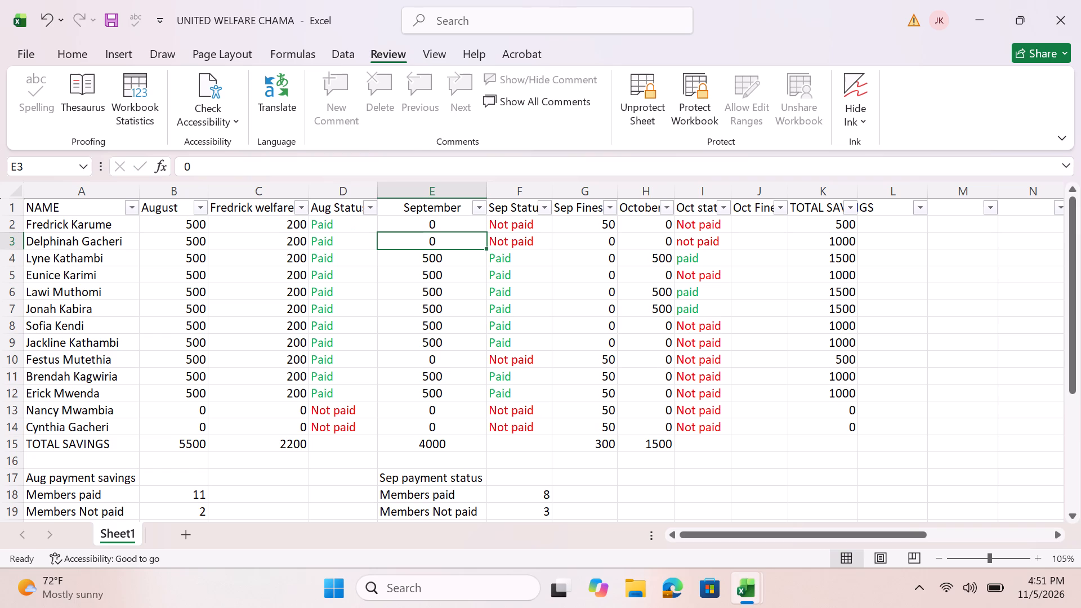
{"action": "left_click", "coordinate": [720, 247]}
{"action": "left_click", "coordinate": [694, 466]}
{"action": "left_click", "coordinate": [731, 493]}
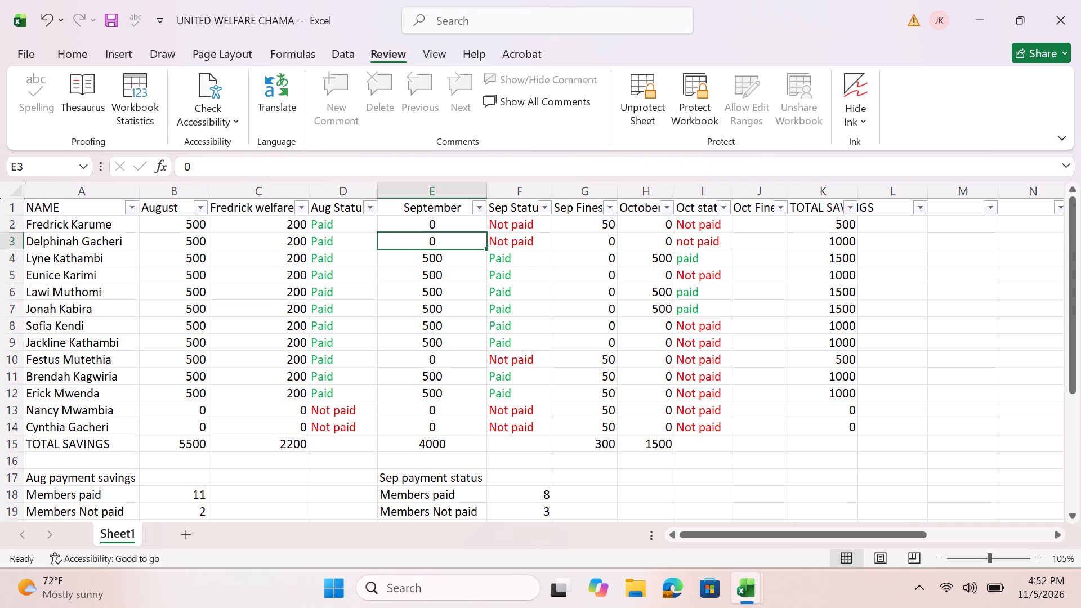
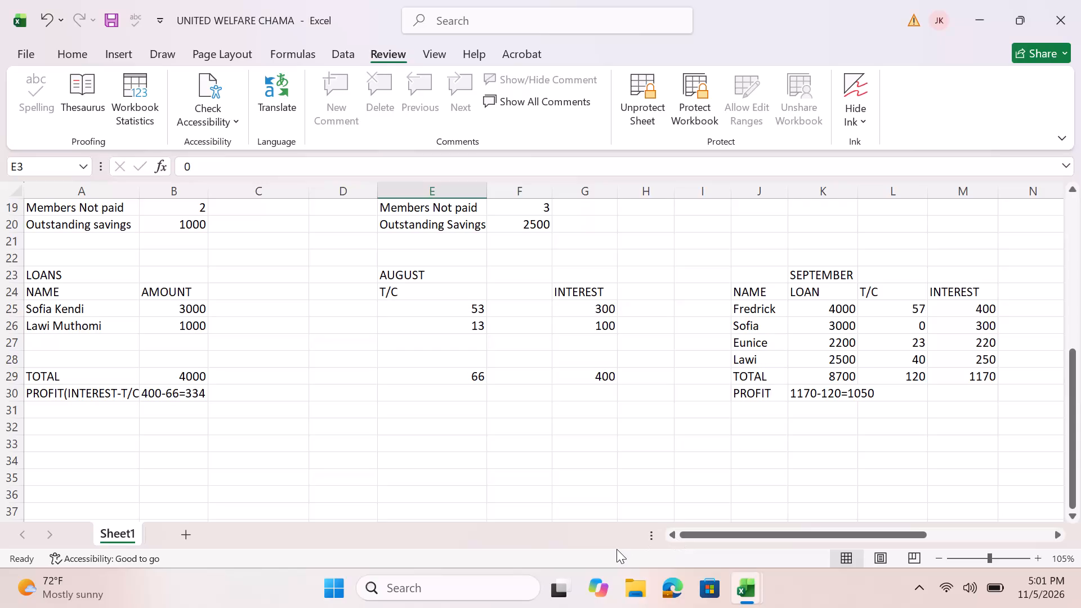
Save the UNITED WELFARE CHAMA workbook with its protected sheet.
{"action": "scroll", "coordinate": [537, 450], "scroll_direction": "up", "scroll_amount": 5}
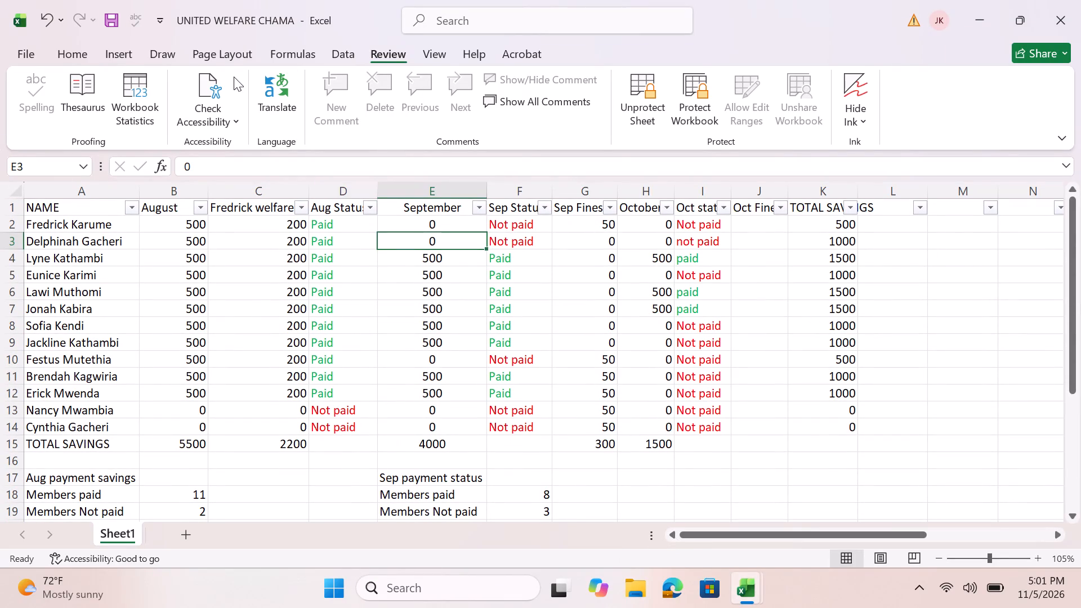
{"action": "left_click", "coordinate": [116, 20]}
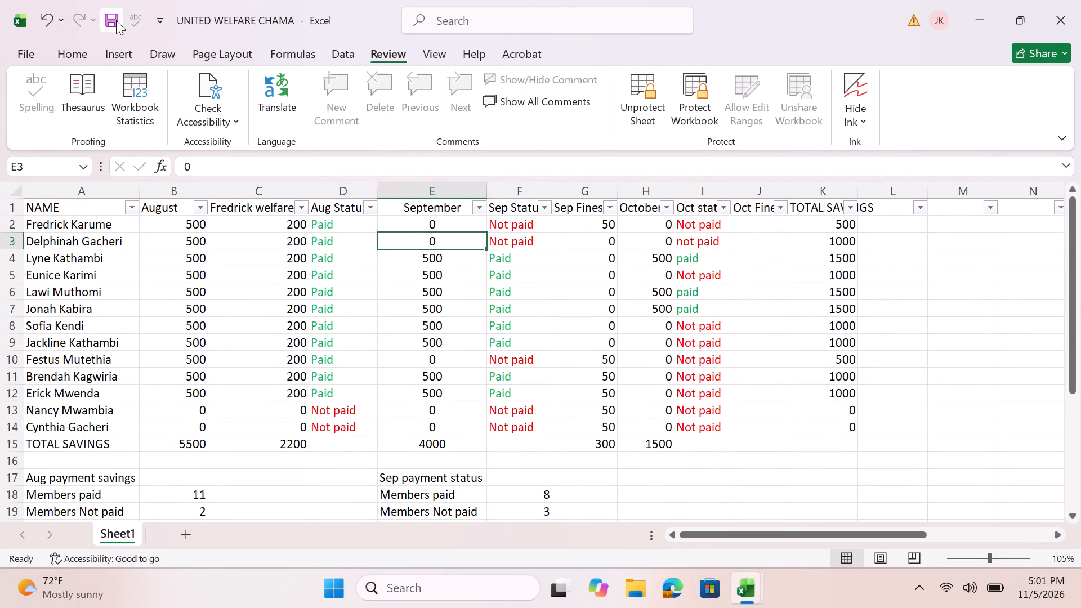
{"action": "left_click", "coordinate": [116, 20]}
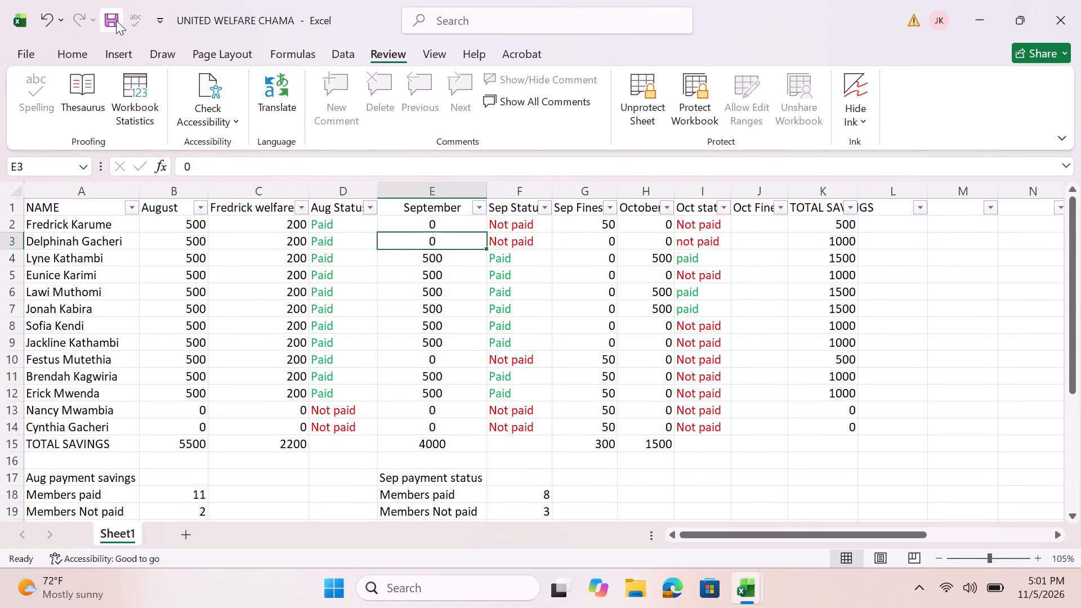
{"action": "left_click", "coordinate": [109, 14]}
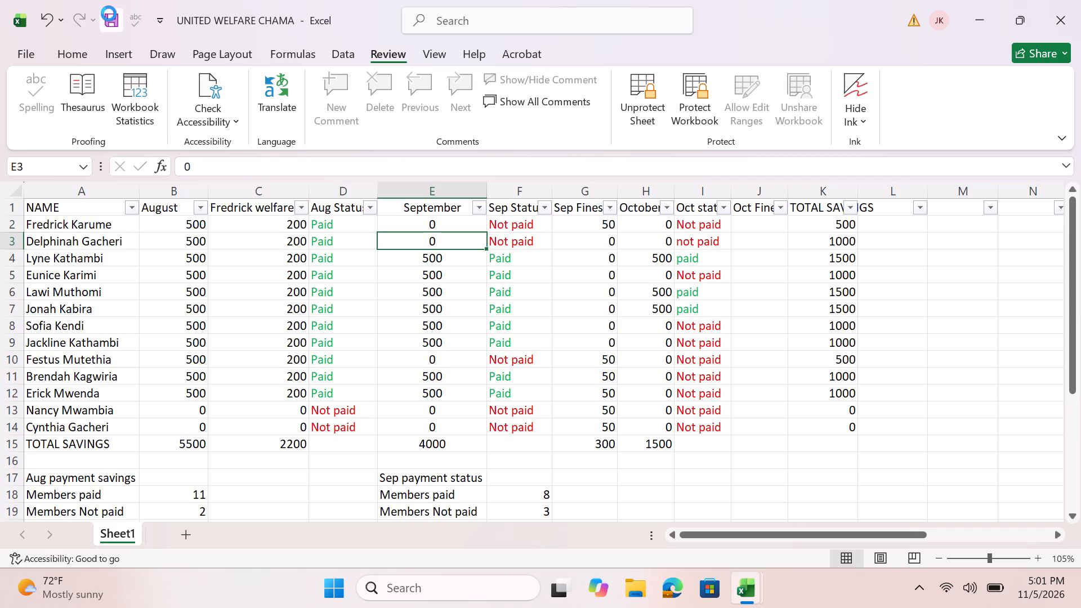
{"action": "left_click", "coordinate": [109, 14]}
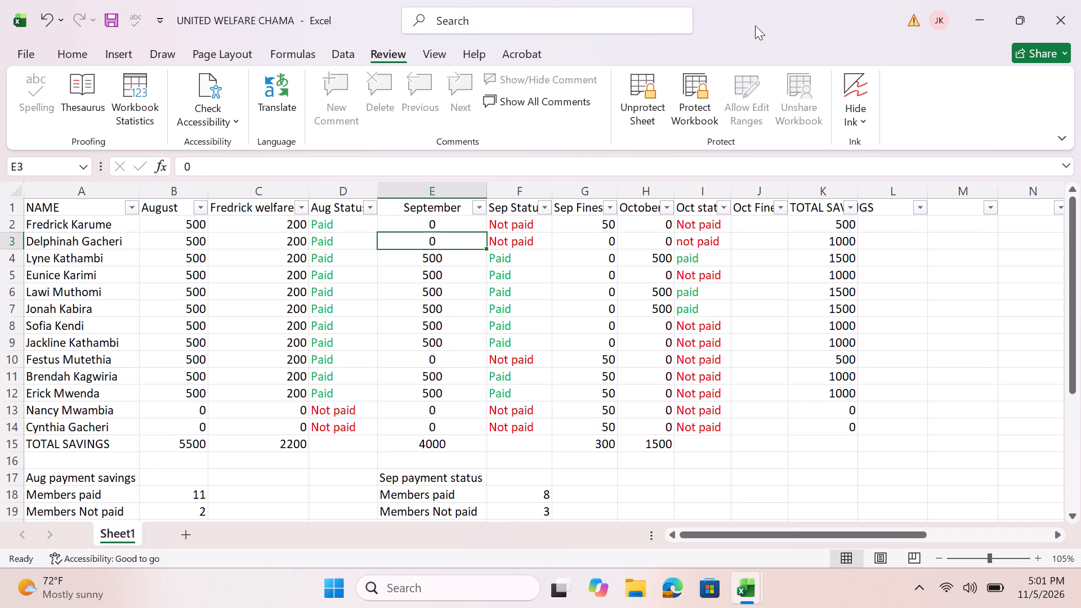
Minimize the UNITED WELFARE CHAMA workbook and close the blank Book1 workbook behind it.
{"action": "left_click", "coordinate": [964, 12]}
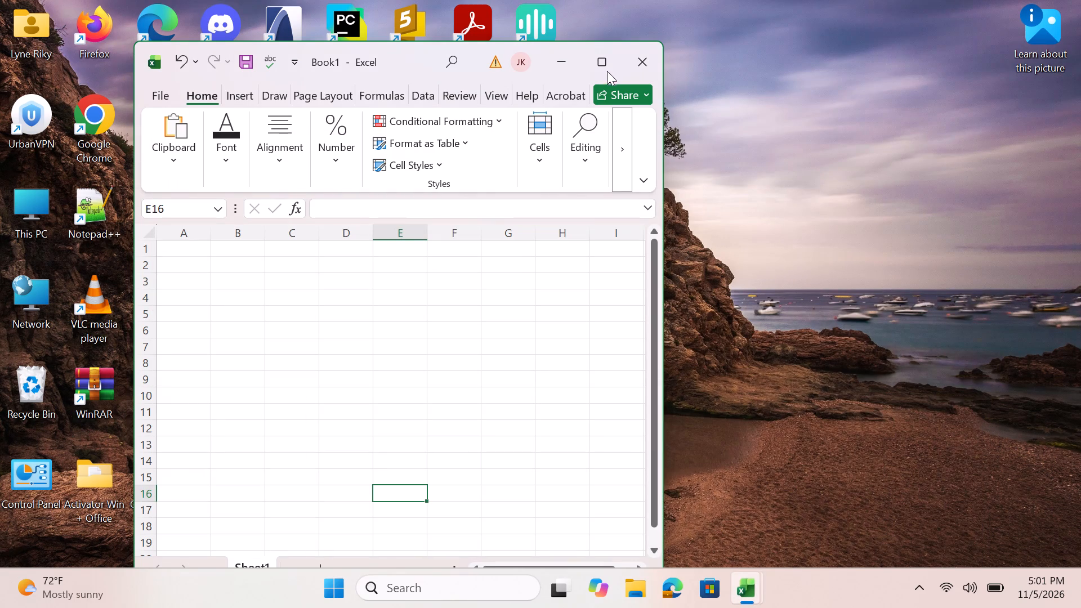
{"action": "left_click", "coordinate": [642, 56]}
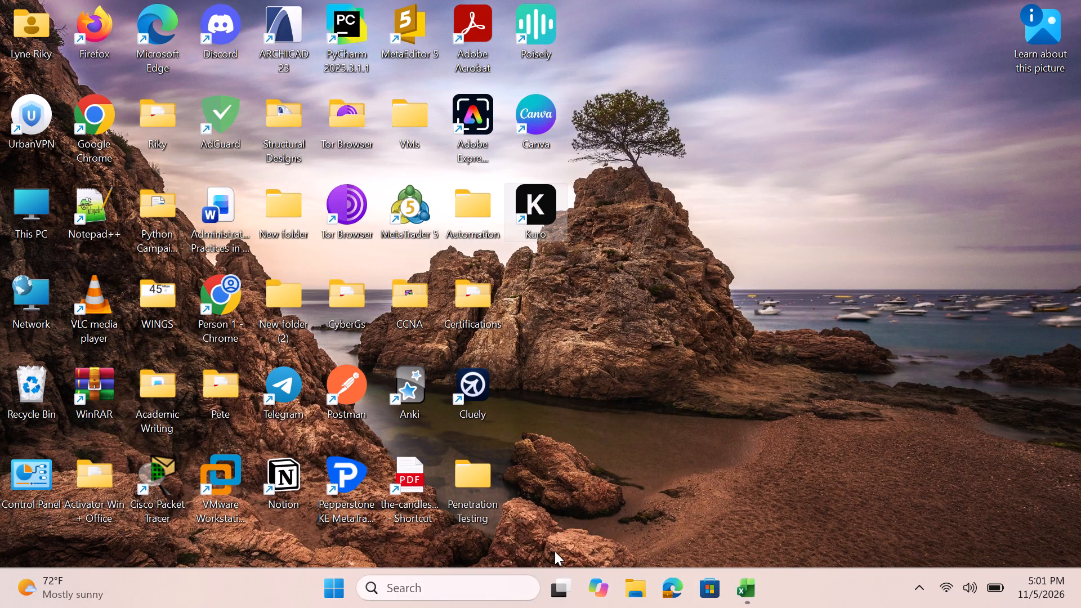
Launch the Kuro app from the recent apps in Windows search.
{"action": "left_click", "coordinate": [468, 587]}
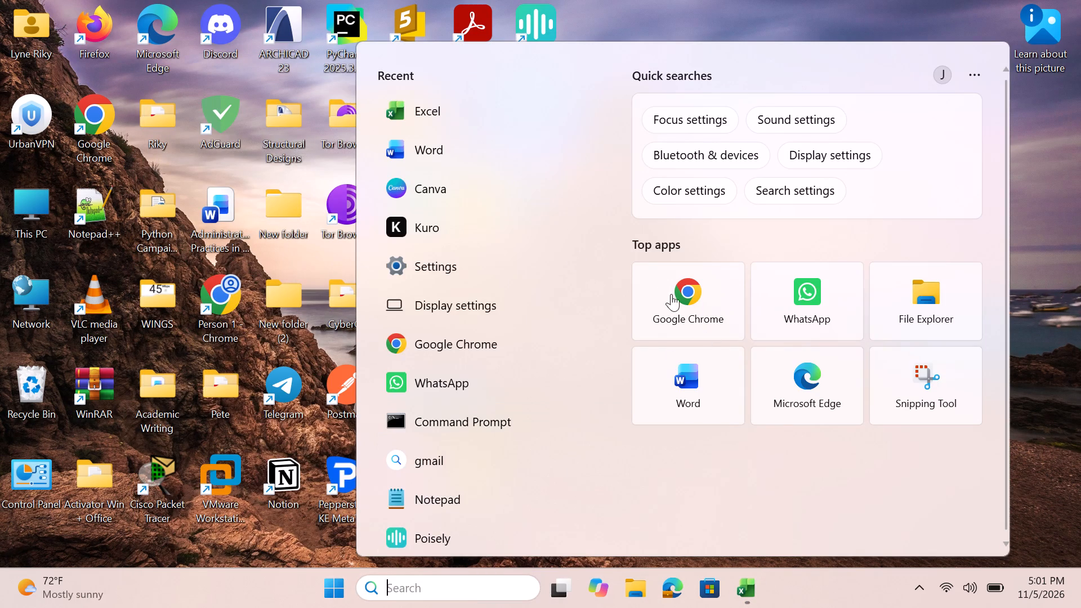
{"action": "left_click", "coordinate": [451, 223]}
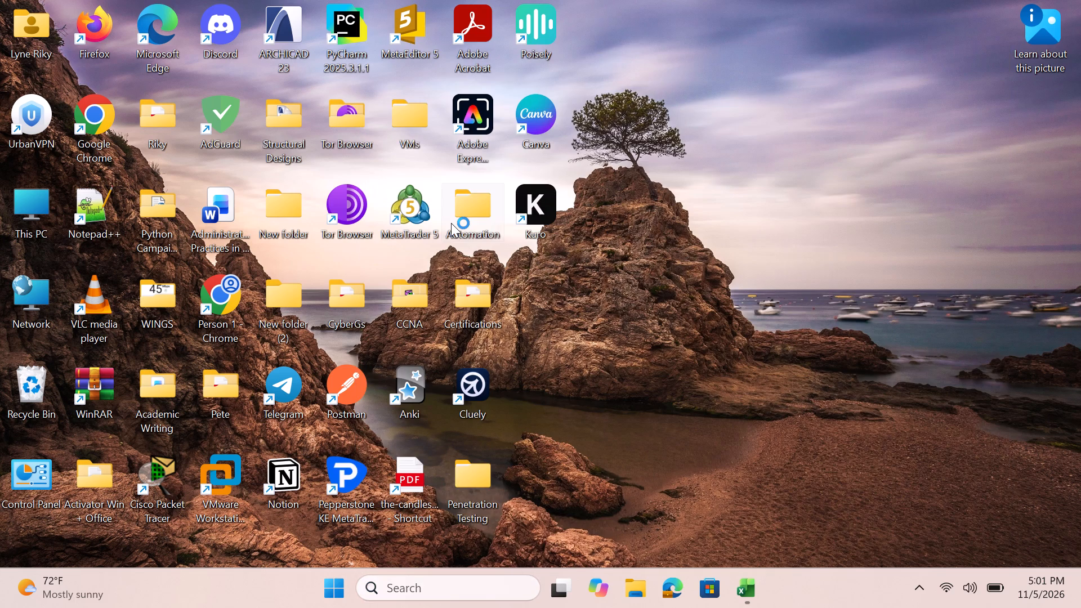